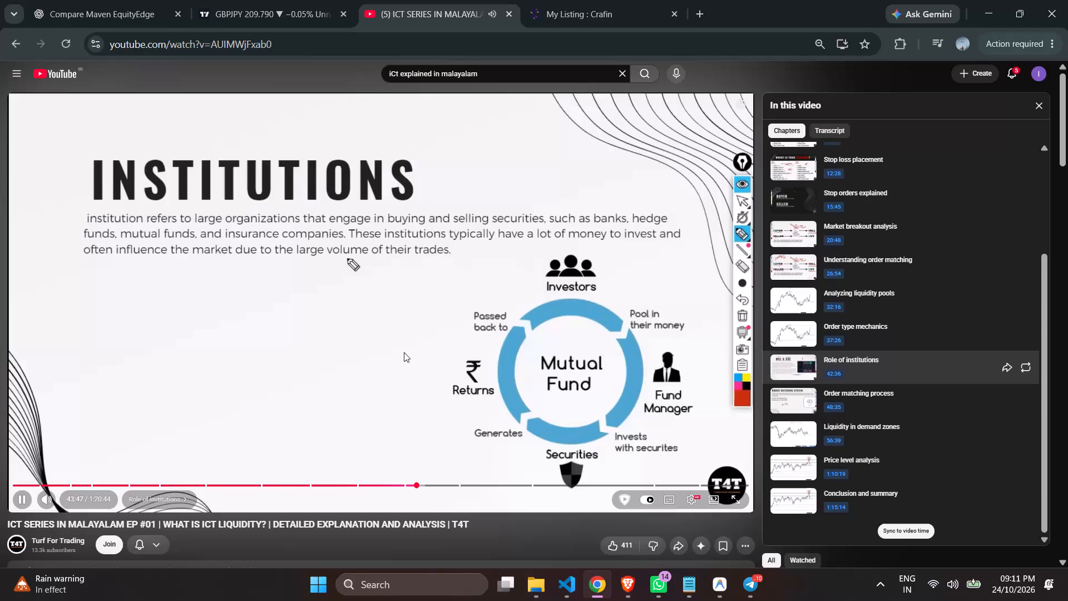
# Check the GBPJPY 1-hour chart on TradingView, returning to the ICT liquidity video on YouTube.
pyautogui.click(228, 0)
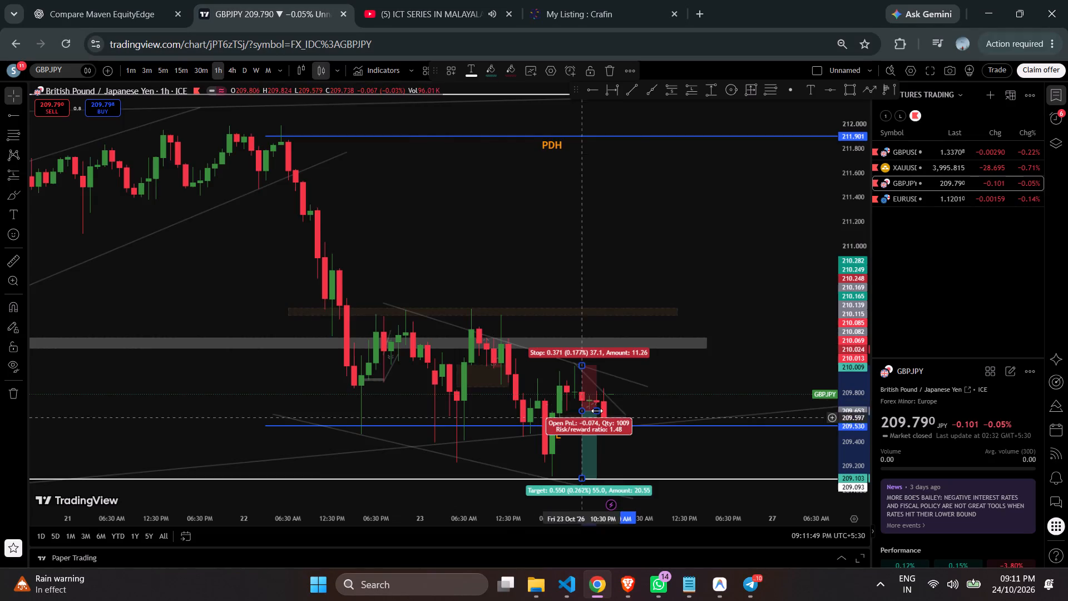
pyautogui.scroll(-3, 631, 407)
pyautogui.click(454, 0)
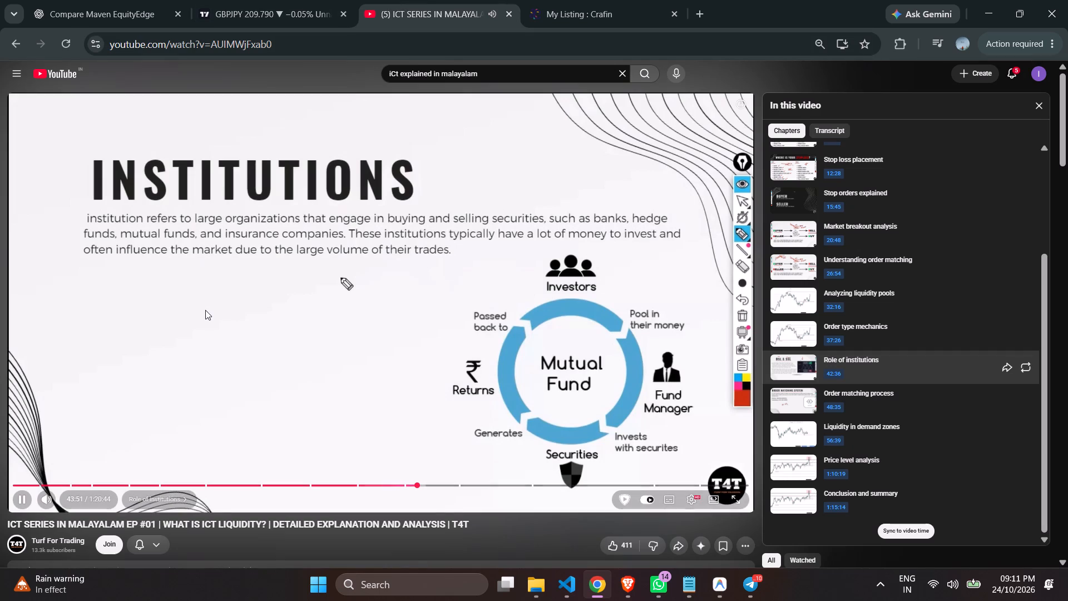
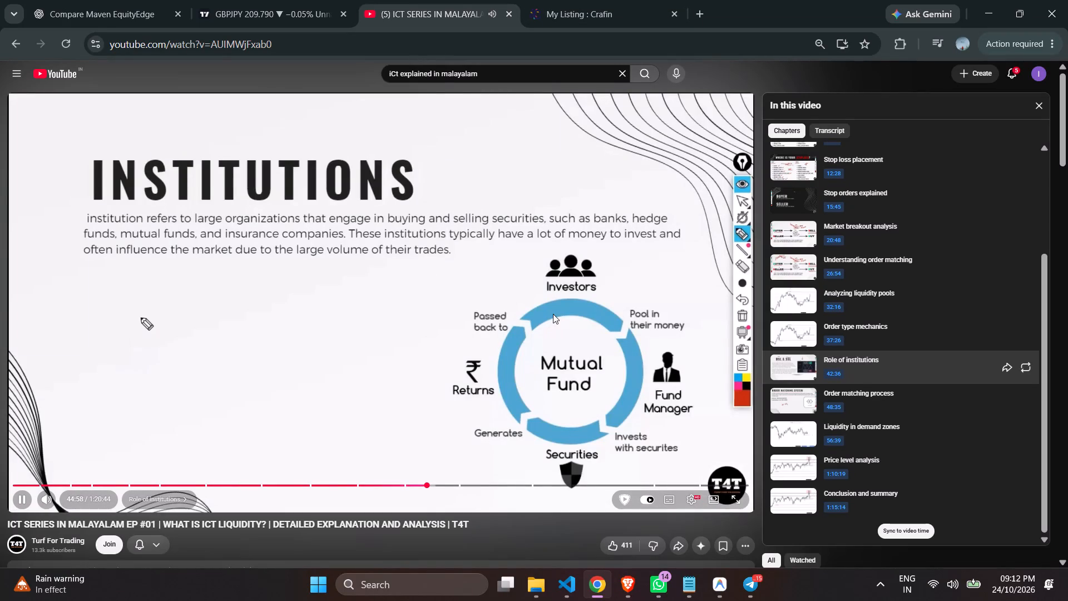
# Switch to TradingView, change to watchlist 1 and open the BTCUSD chart.
pyautogui.click(228, 0)
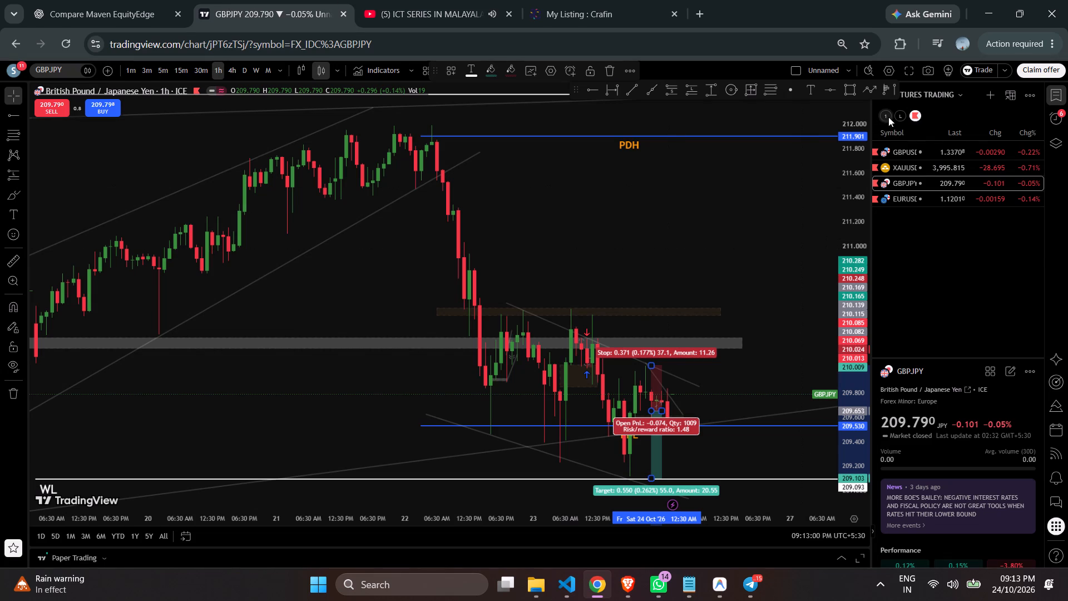
pyautogui.click(889, 116)
pyautogui.click(943, 235)
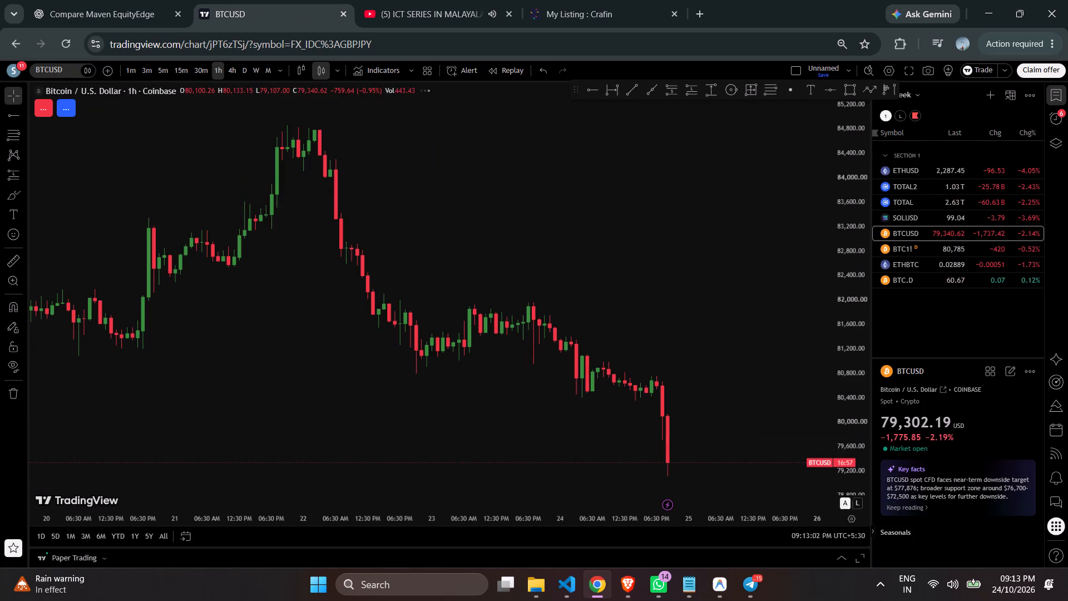
pyautogui.scroll(-2, 734, 331)
pyautogui.scroll(1, 736, 336)
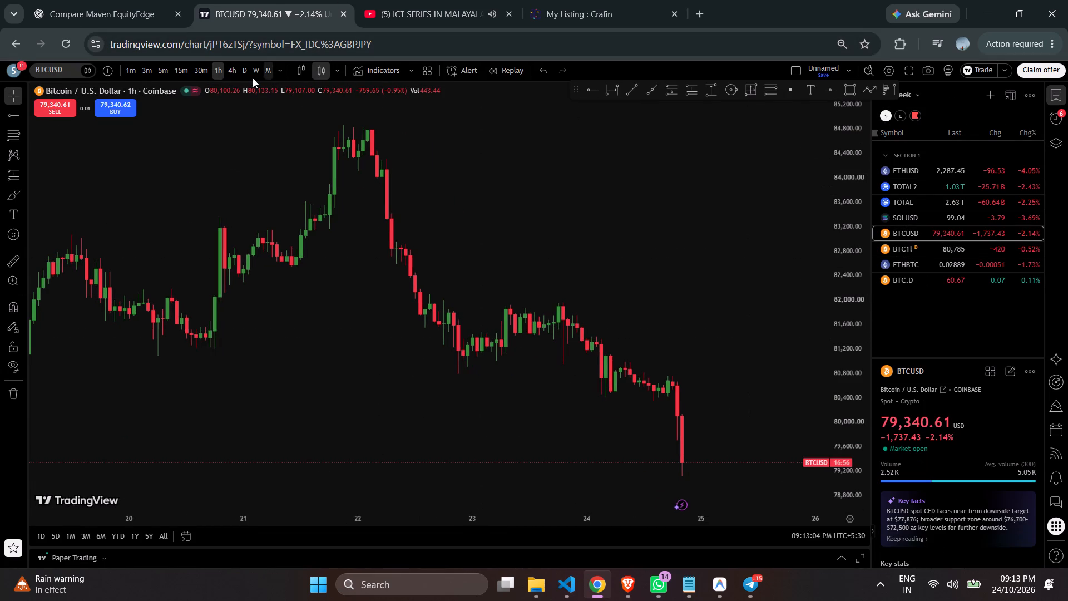
# Examine BTCUSD on the monthly timeframe, focusing on recent candles around the grey zone and the marked price levels.
pyautogui.click(264, 71)
pyautogui.scroll(-4, 606, 264)
pyautogui.scroll(6, 633, 286)
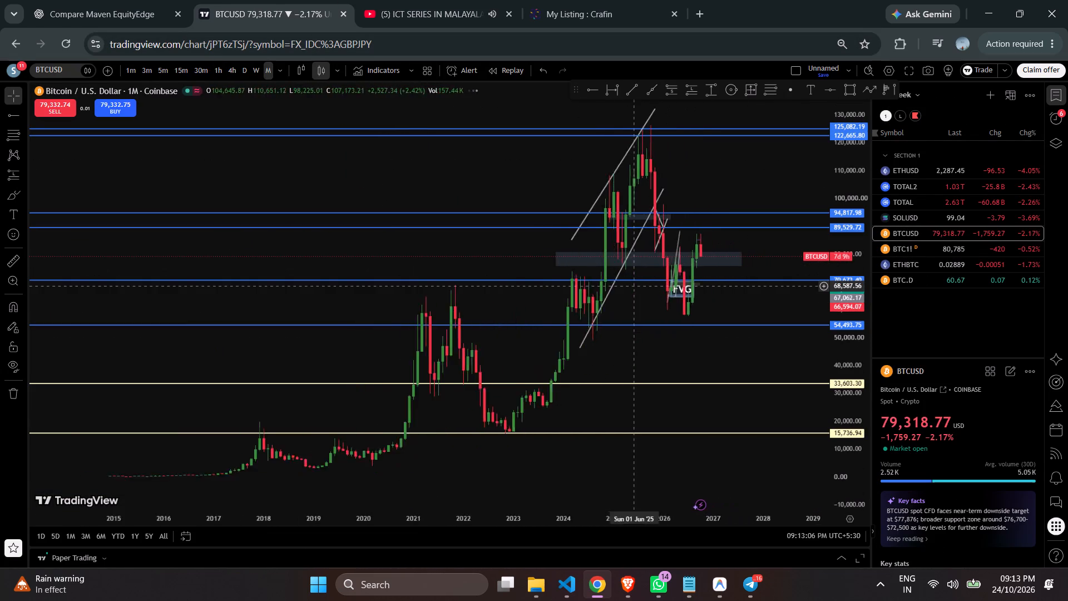
pyautogui.scroll(2, 633, 286)
pyautogui.scroll(-1, 633, 286)
pyautogui.scroll(4, 633, 286)
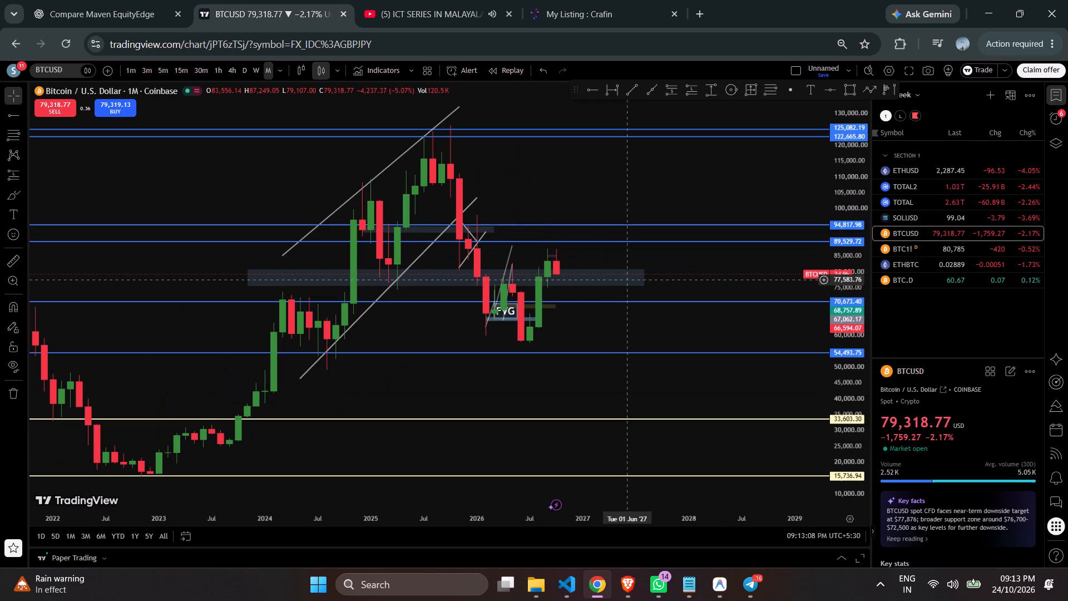
pyautogui.moveTo(854, 315); pyautogui.dragTo(849, 92)
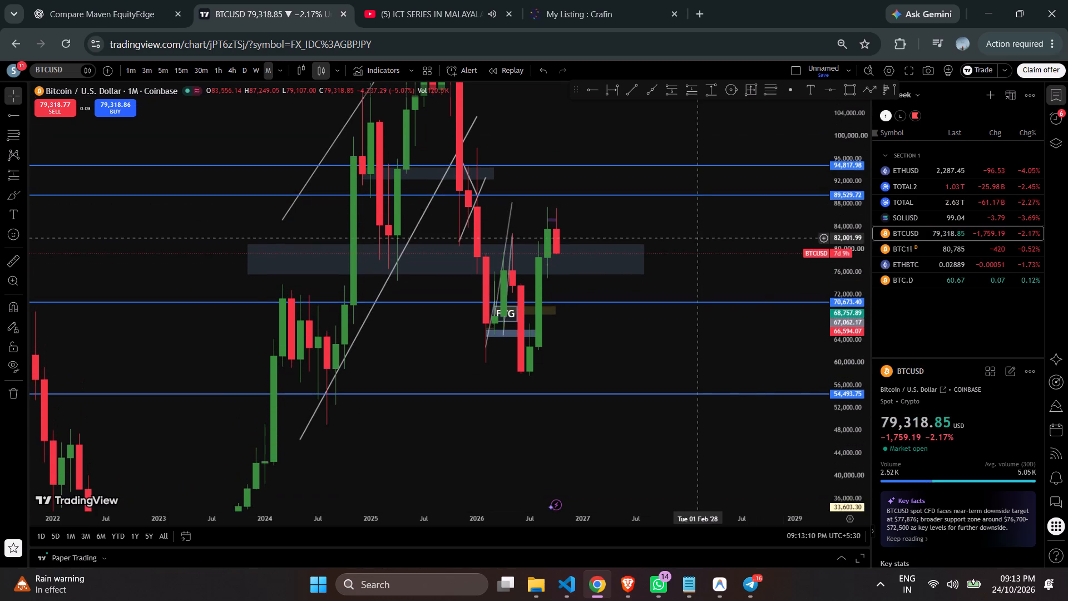
pyautogui.scroll(2, 701, 238)
pyautogui.moveTo(703, 234); pyautogui.dragTo(746, 257)
pyautogui.scroll(2, 445, 173)
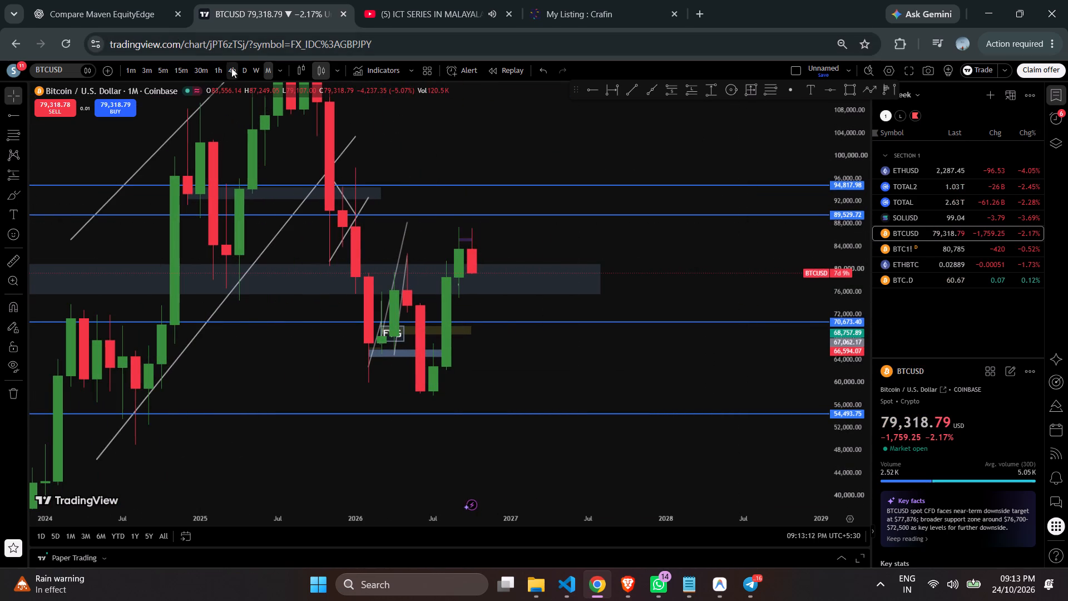
# Return BTCUSD to the 1-hour timeframe, reset the chart view and examine October's price action around the grey zone.
pyautogui.click(246, 69)
pyautogui.click(220, 72)
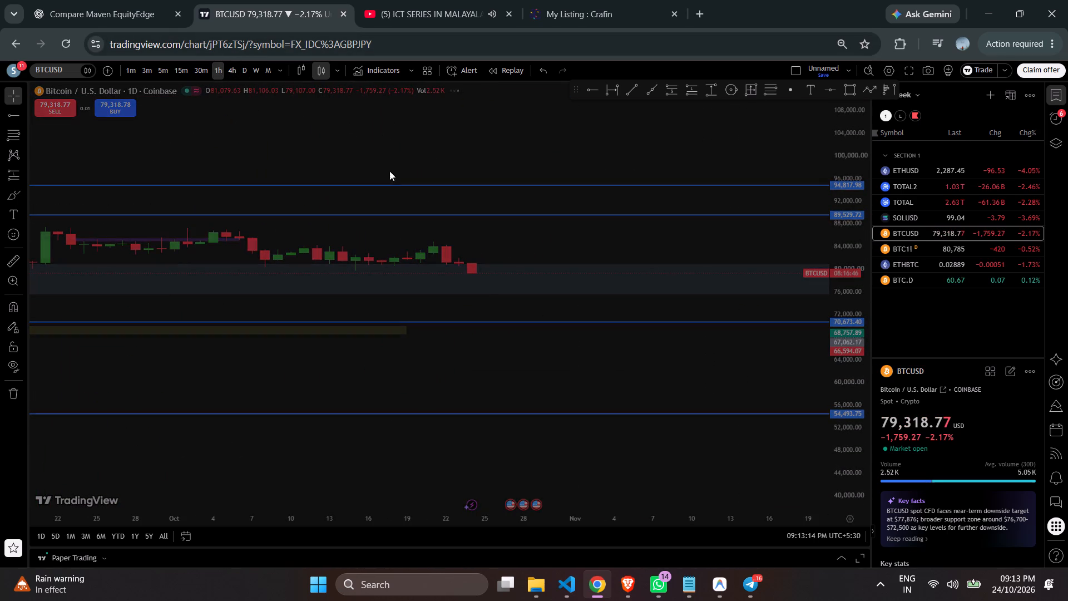
pyautogui.rightClick(498, 159)
pyautogui.click(531, 169)
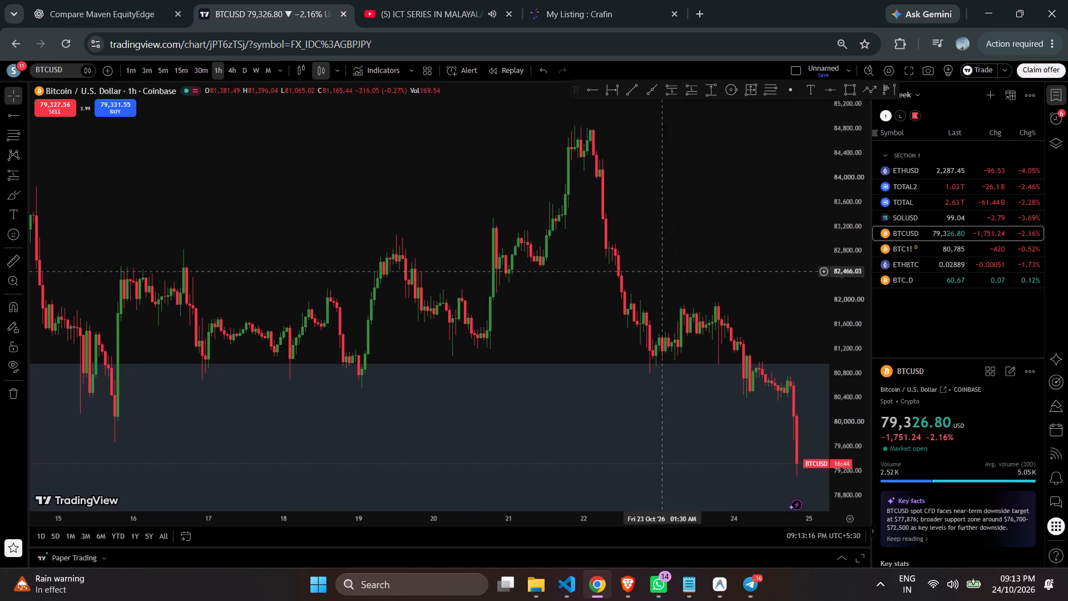
pyautogui.moveTo(712, 278); pyautogui.dragTo(498, 235)
pyautogui.scroll(-5, 565, 240)
pyautogui.moveTo(847, 227); pyautogui.dragTo(866, 411)
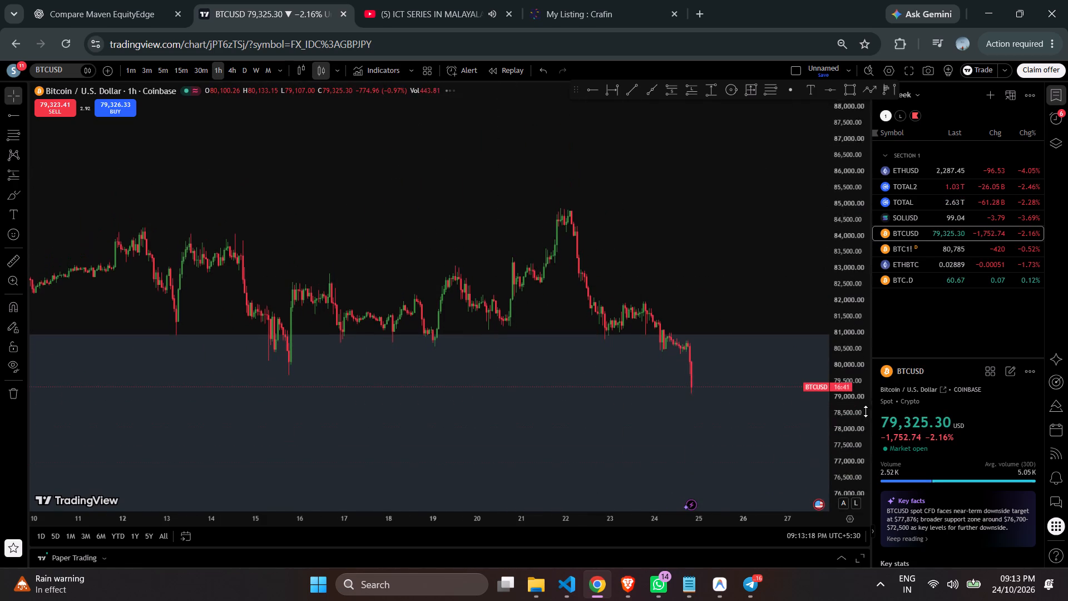
pyautogui.moveTo(866, 411); pyautogui.dragTo(866, 415)
pyautogui.scroll(-5, 689, 282)
pyautogui.scroll(1, 700, 279)
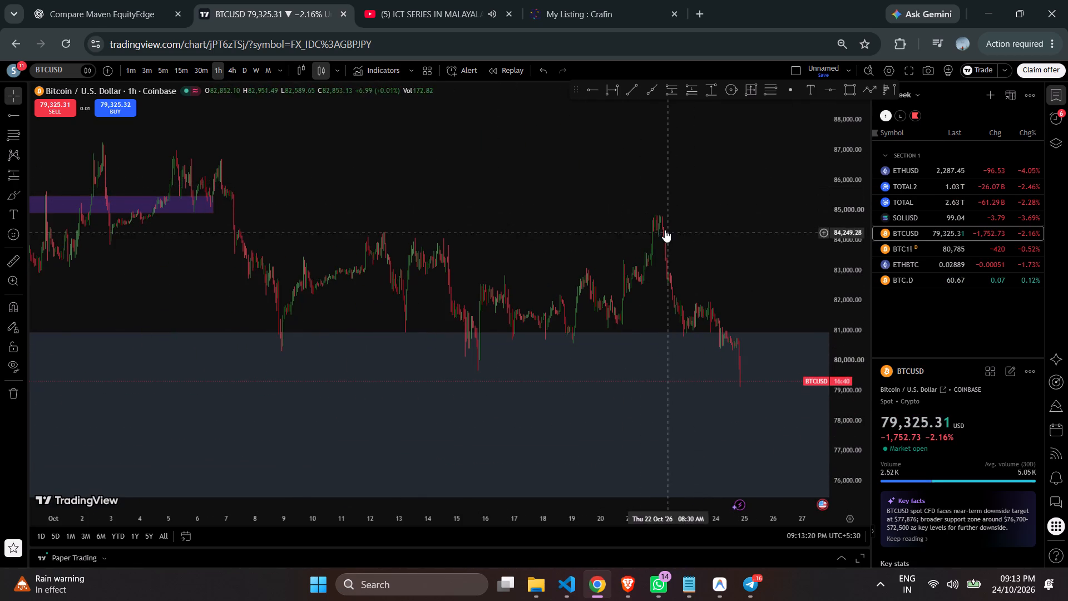
# Switch to the YouTube tab and pause the ICT liquidity video.
pyautogui.click(413, 6)
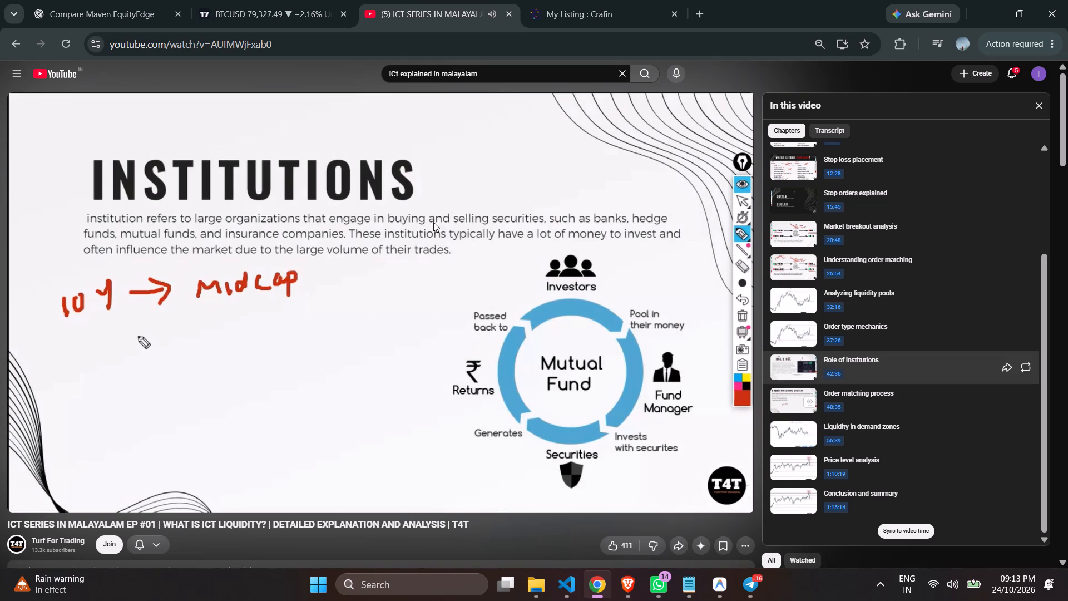
pyautogui.click(406, 239)
# Return to TradingView and examine BTCUSD's recent price action on the 1-hour and 30-minute timeframes.
pyautogui.click(259, 0)
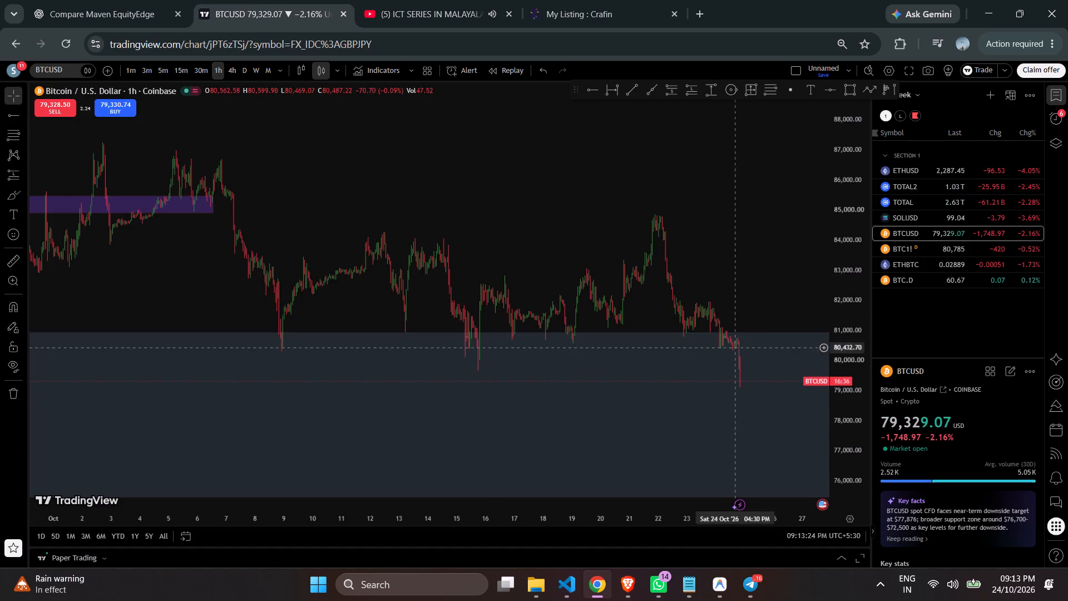
pyautogui.scroll(-3, 717, 358)
pyautogui.scroll(1, 750, 380)
pyautogui.scroll(-3, 752, 382)
pyautogui.scroll(1, 741, 393)
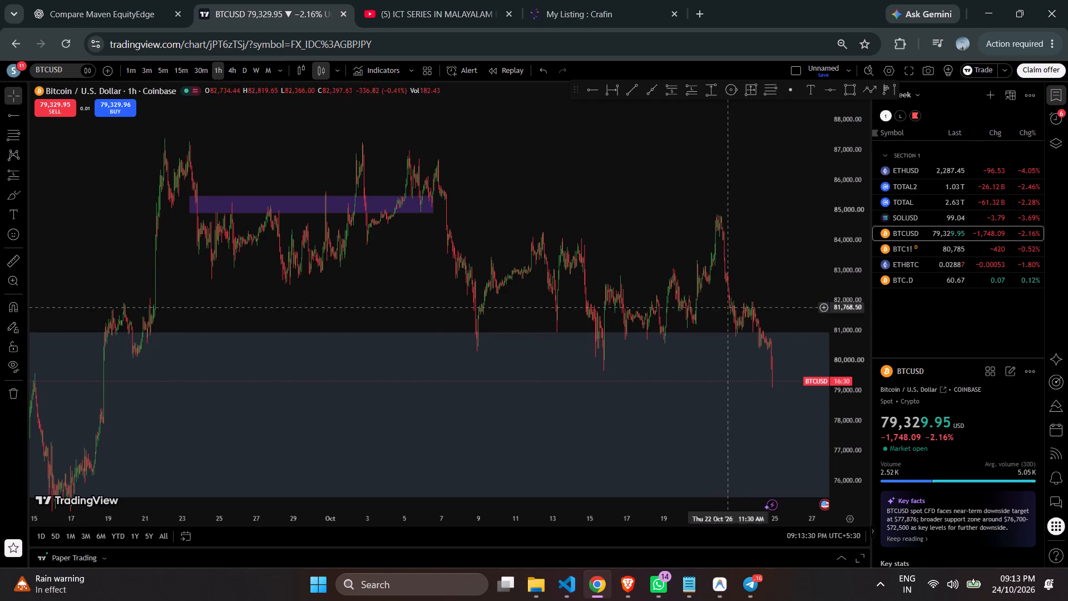
pyautogui.click(196, 73)
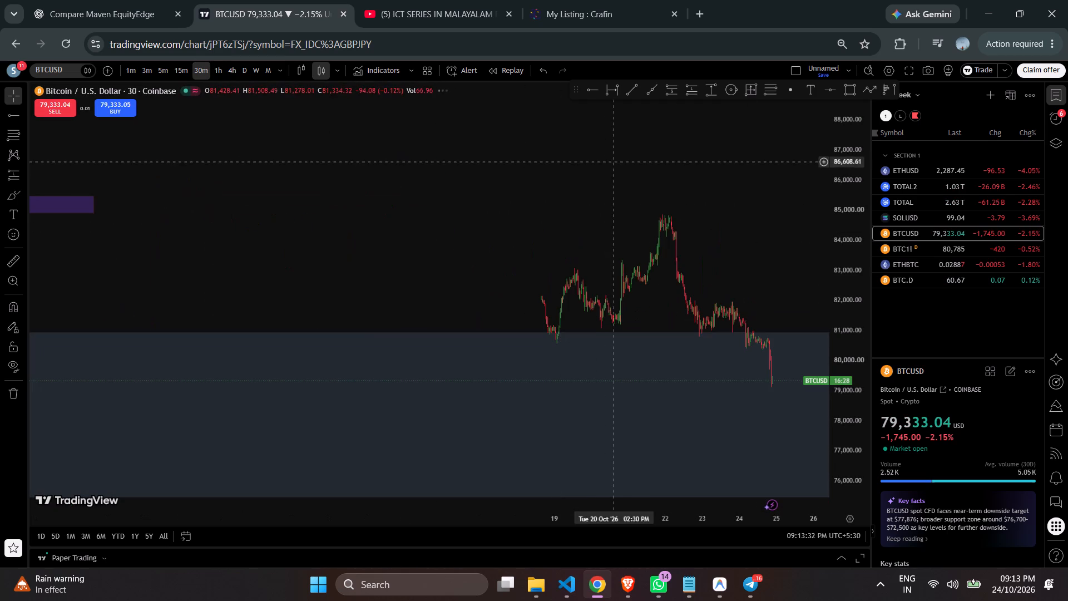
pyautogui.scroll(3, 657, 195)
pyautogui.moveTo(739, 226); pyautogui.dragTo(378, 199)
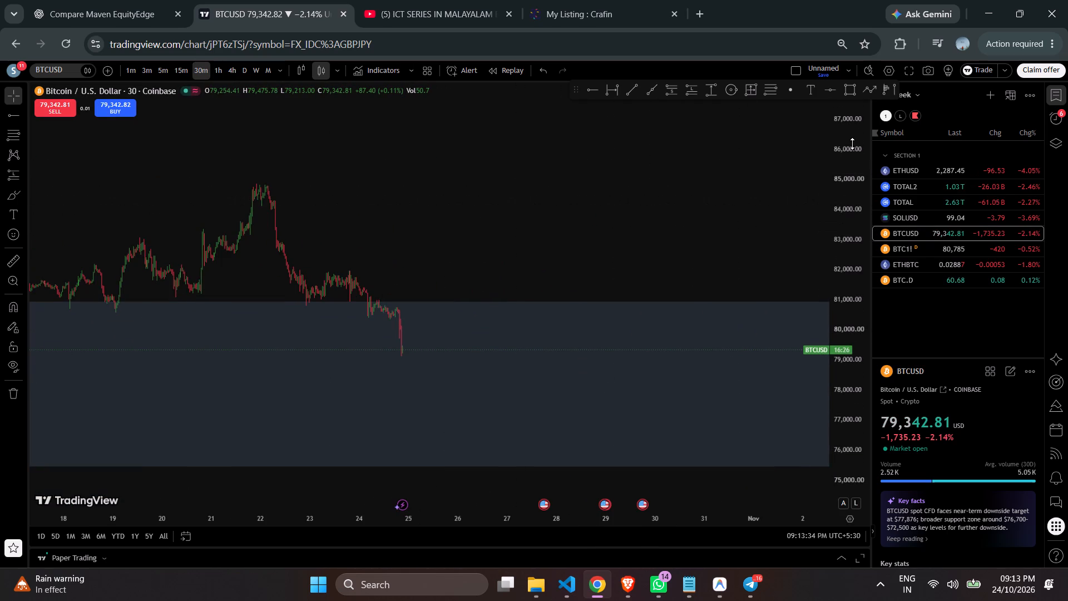
pyautogui.moveTo(854, 144); pyautogui.dragTo(878, 401)
pyautogui.scroll(-7, 683, 332)
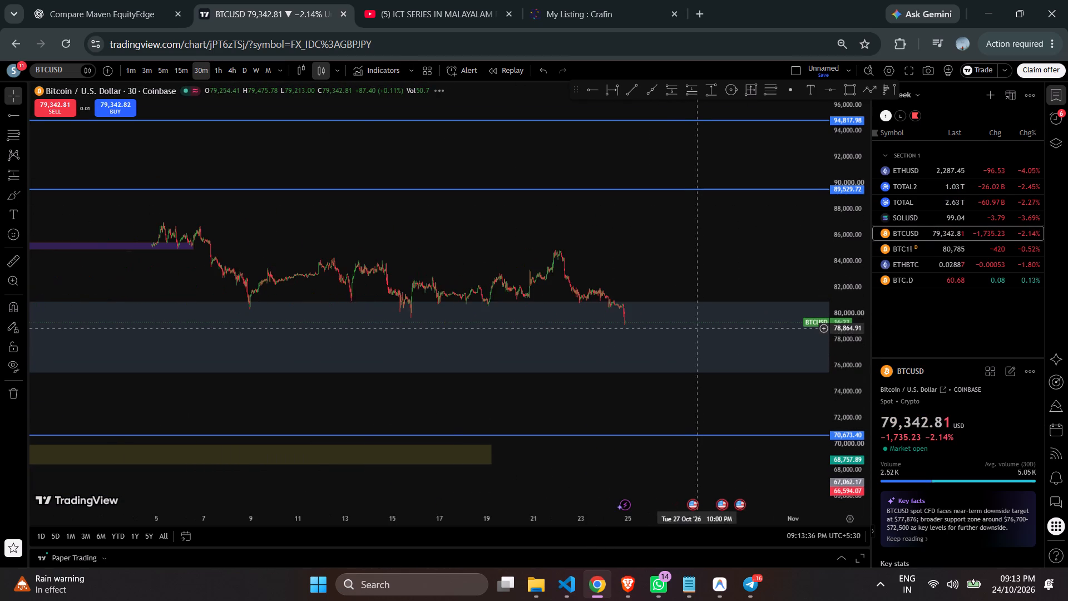
# Examine BTCUSD on the weekly timeframe, studying the latest candles against the grey zone, the FVG area and the horizontal levels.
pyautogui.click(258, 66)
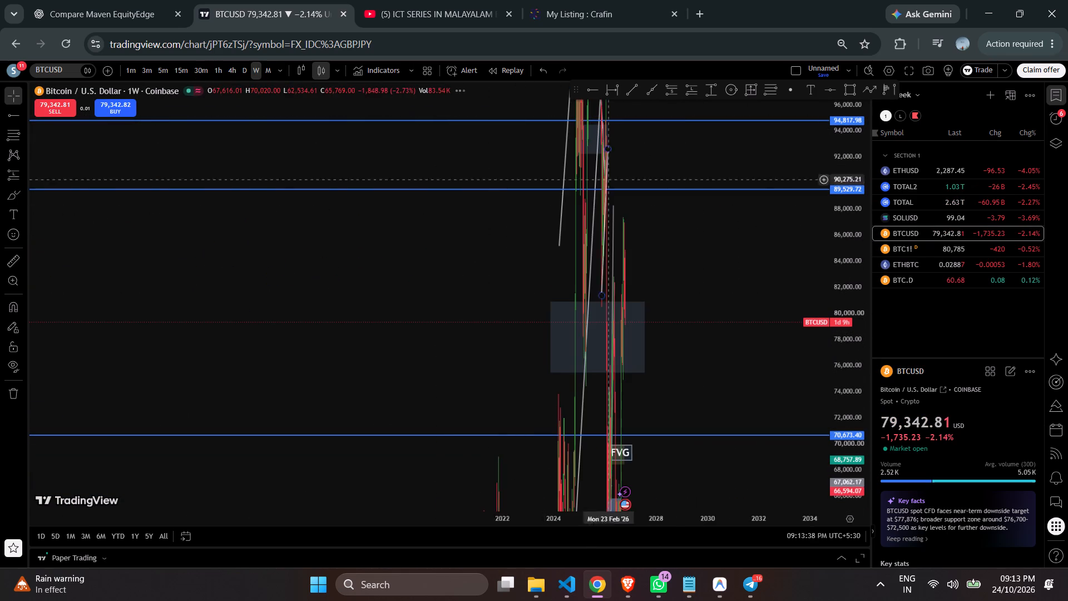
pyautogui.scroll(10, 645, 220)
pyautogui.scroll(3, 362, 213)
pyautogui.scroll(2, 411, 227)
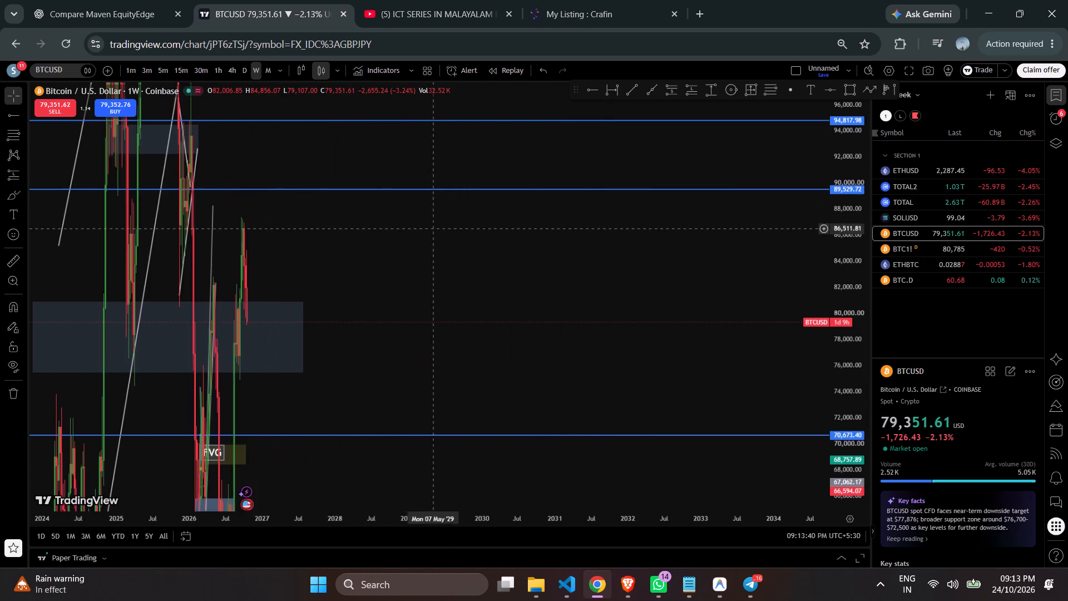
pyautogui.scroll(2, 568, 250)
pyautogui.moveTo(848, 150); pyautogui.dragTo(849, 429)
pyautogui.moveTo(280, 282); pyautogui.dragTo(422, 292)
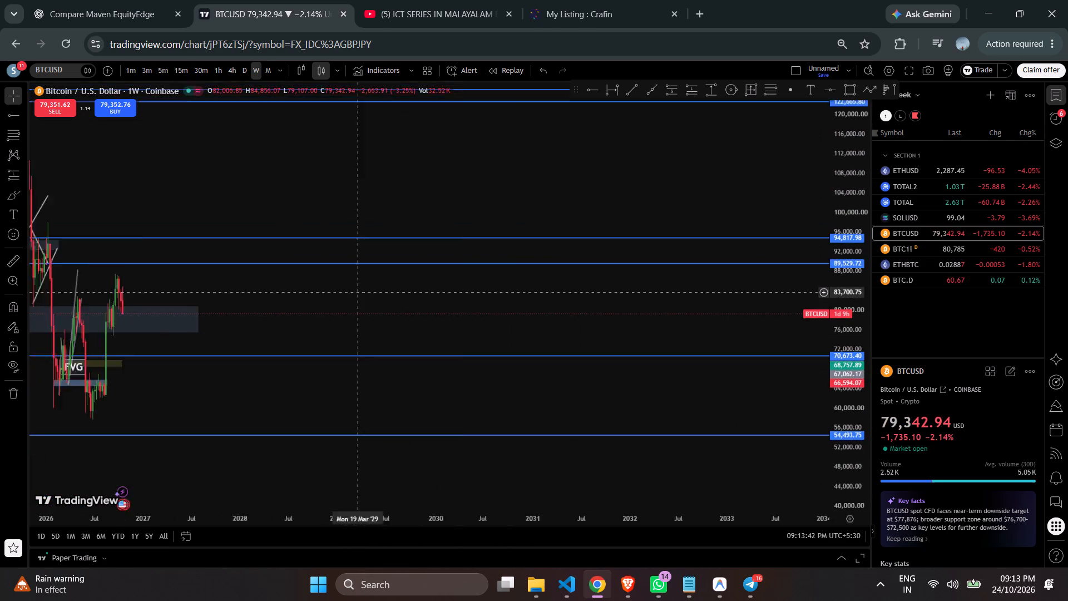
pyautogui.moveTo(422, 292); pyautogui.dragTo(641, 255)
pyautogui.scroll(3, 655, 250)
pyautogui.moveTo(516, 252); pyautogui.dragTo(699, 263)
pyautogui.scroll(3, 670, 264)
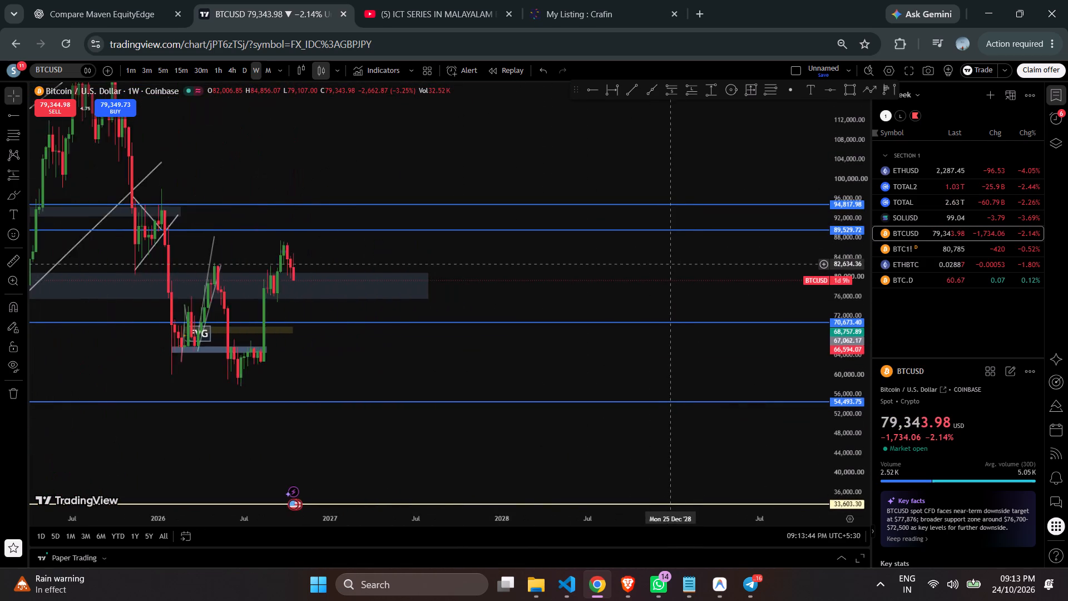
pyautogui.scroll(4, 670, 264)
pyautogui.moveTo(451, 268); pyautogui.dragTo(797, 234)
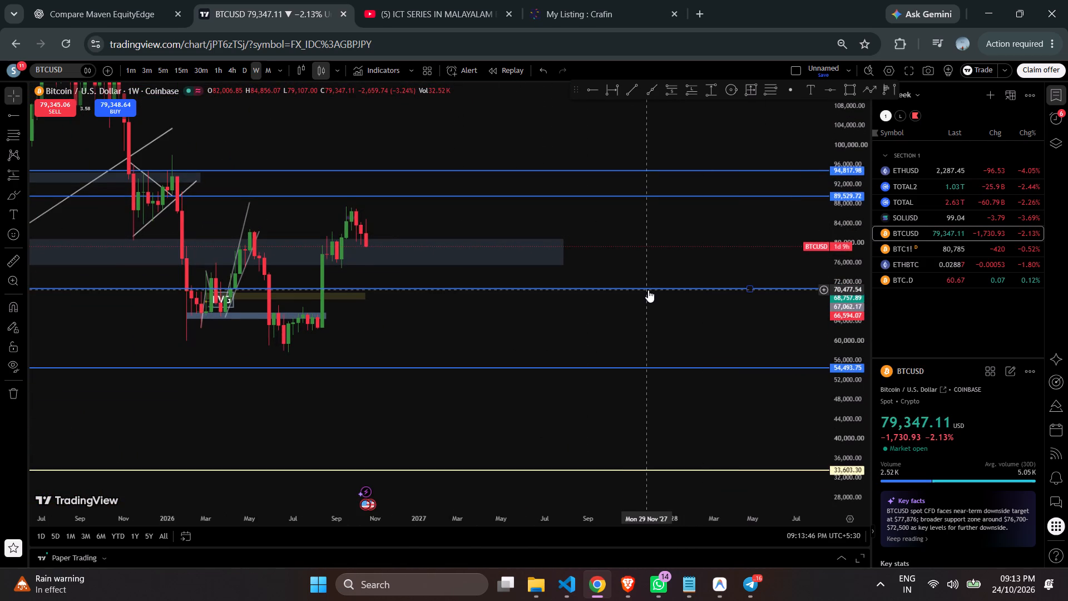
pyautogui.moveTo(660, 245); pyautogui.dragTo(693, 264)
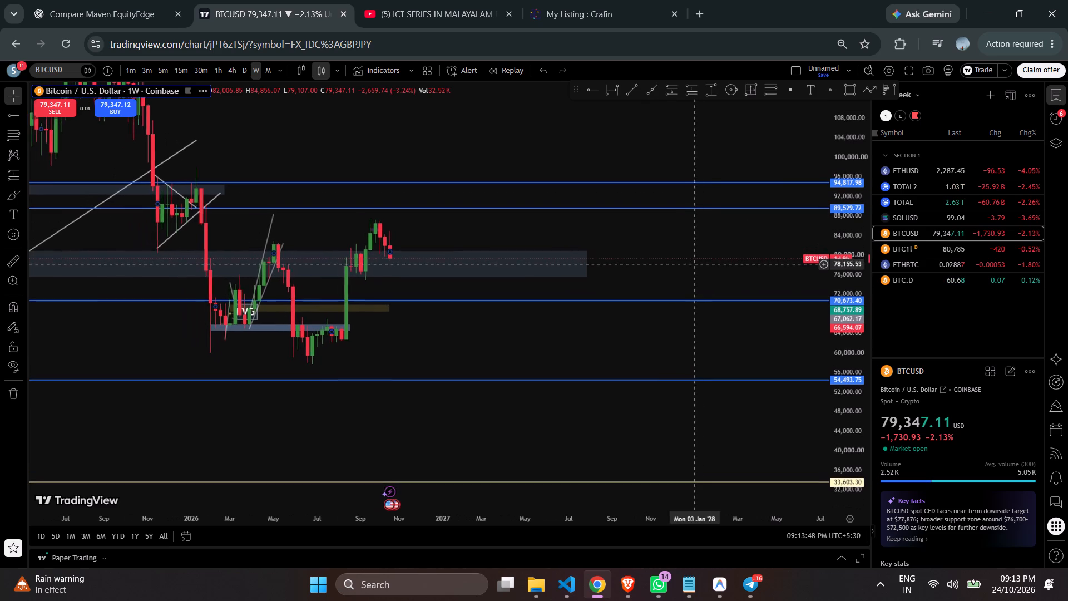
pyautogui.moveTo(693, 264); pyautogui.dragTo(694, 264)
pyautogui.moveTo(850, 269); pyautogui.dragTo(851, 141)
pyautogui.moveTo(619, 209); pyautogui.dragTo(719, 229)
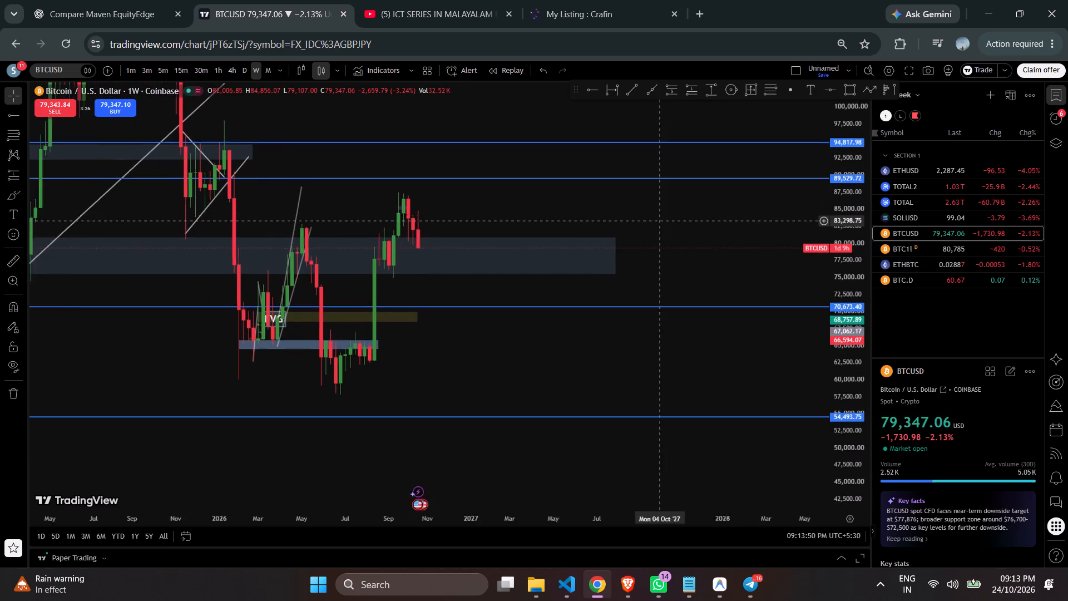
pyautogui.moveTo(719, 229); pyautogui.dragTo(751, 229)
pyautogui.scroll(3, 733, 229)
pyautogui.moveTo(841, 256); pyautogui.dragTo(830, 101)
pyautogui.scroll(2, 713, 183)
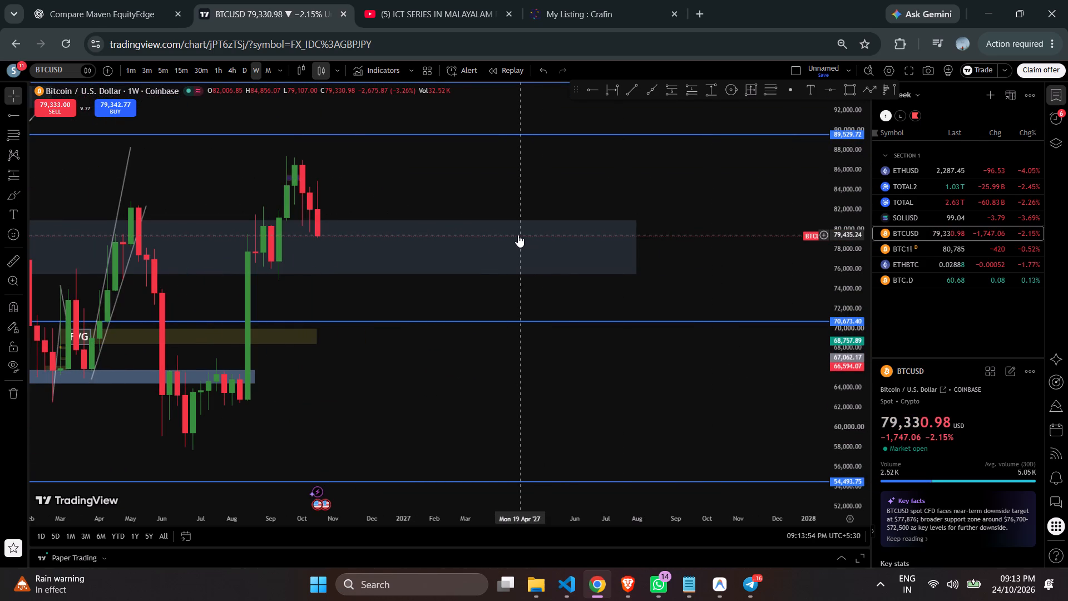
pyautogui.moveTo(523, 203); pyautogui.dragTo(638, 210)
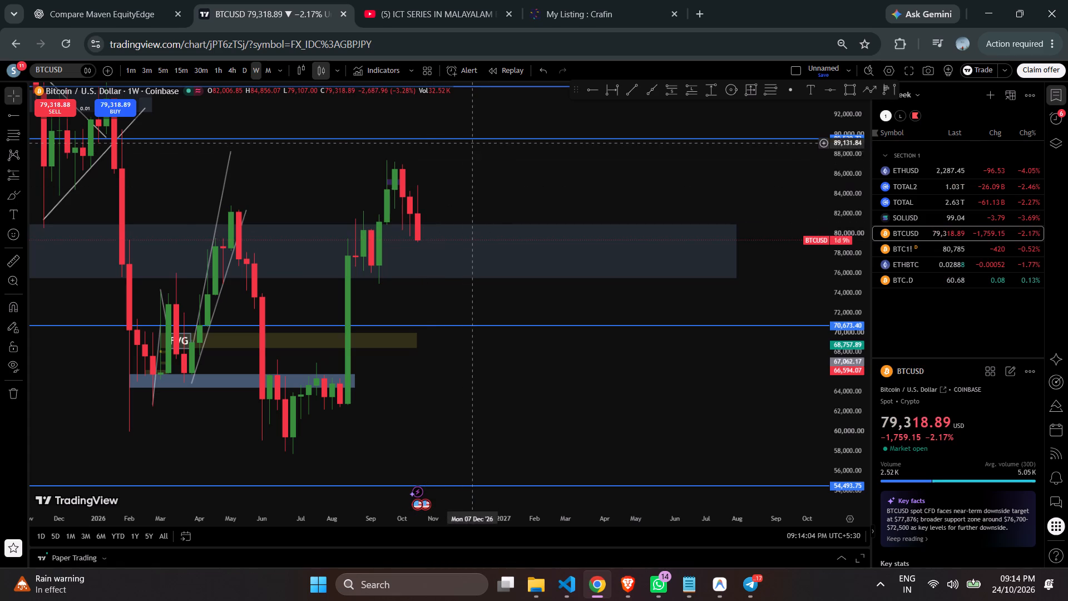
# Narrow the long grey rectangle zone on the weekly BTCUSD chart and reposition it to span about 77,675 to 80,334.
pyautogui.moveTo(706, 165); pyautogui.dragTo(731, 278)
pyautogui.scroll(-1, 720, 261)
pyautogui.scroll(1, 720, 261)
pyautogui.scroll(-1, 720, 261)
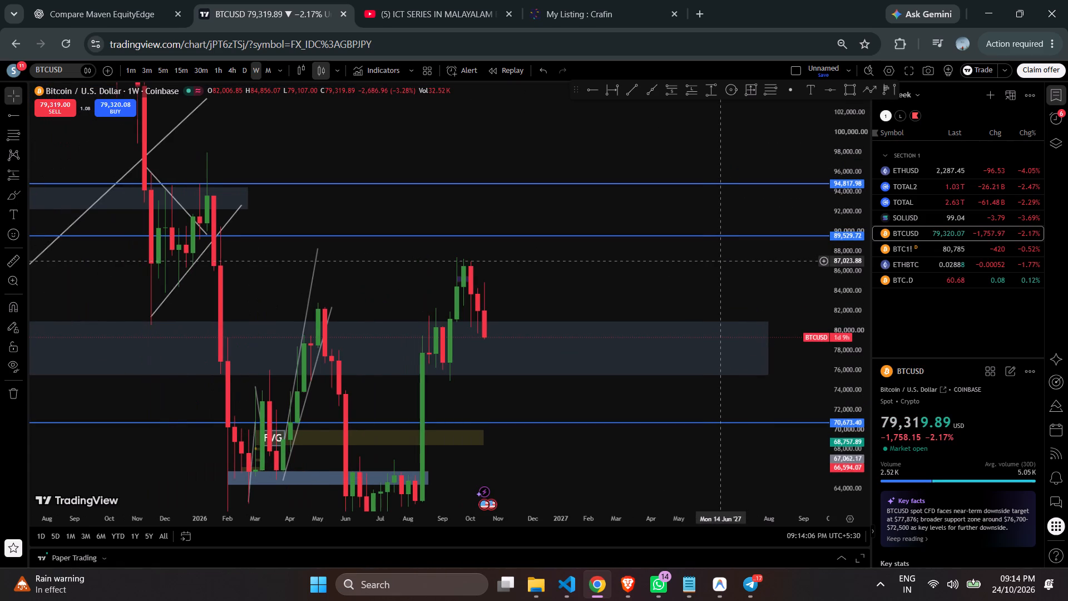
pyautogui.scroll(-2, 720, 261)
pyautogui.scroll(4, 720, 261)
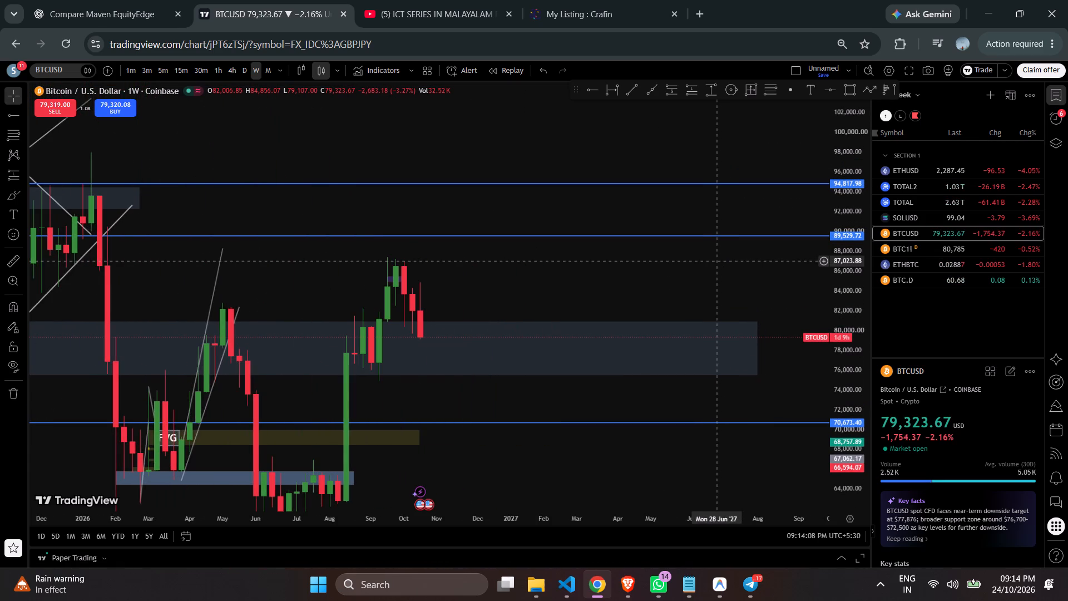
pyautogui.scroll(-2, 809, 327)
pyautogui.moveTo(845, 181); pyautogui.dragTo(877, 422)
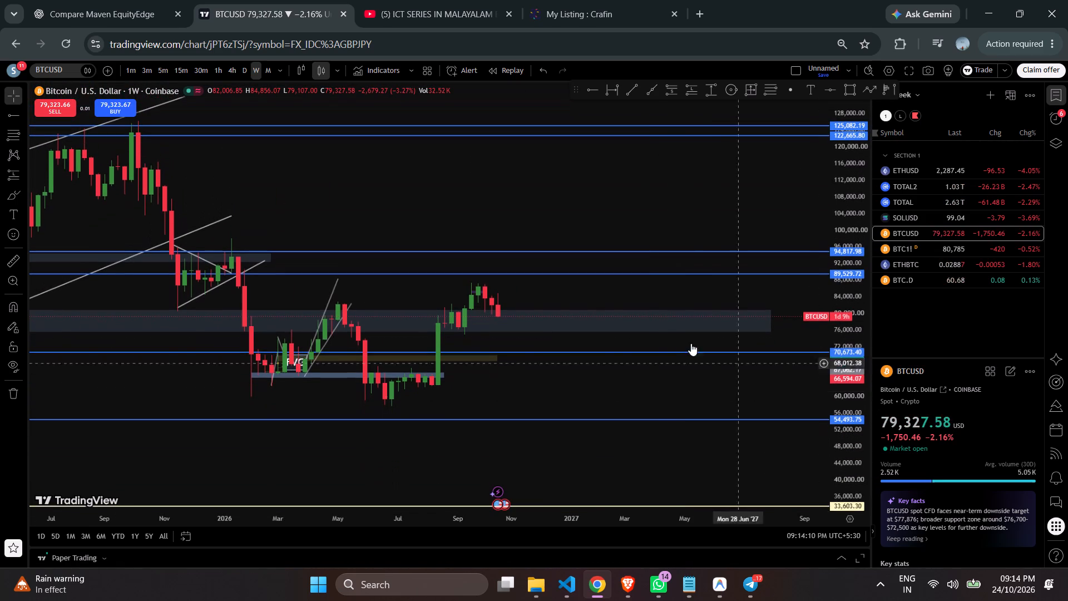
pyautogui.scroll(-2, 644, 308)
pyautogui.scroll(1, 644, 308)
pyautogui.scroll(-5, 648, 307)
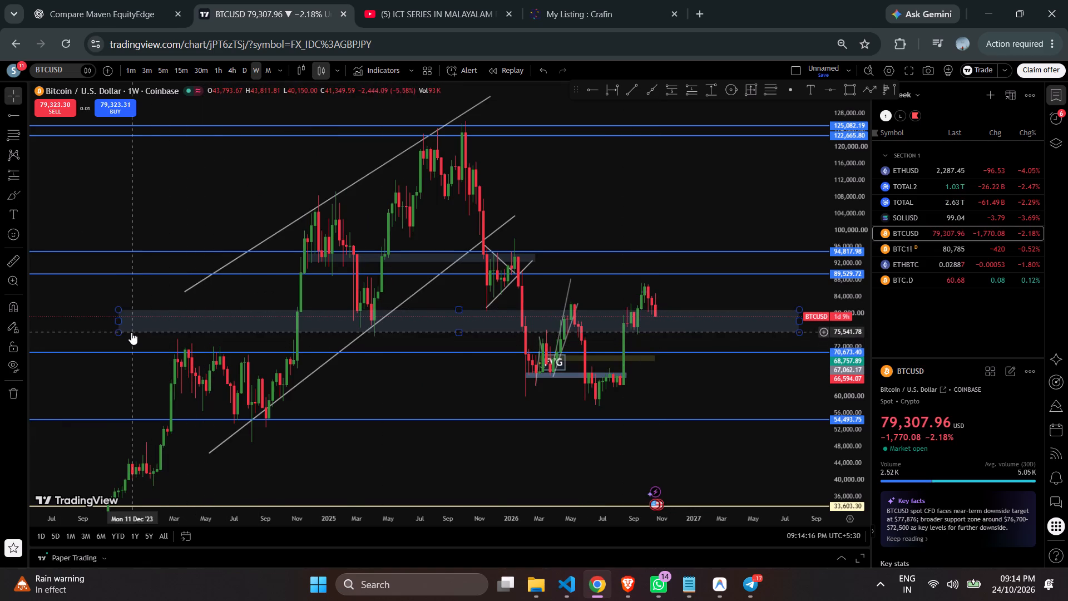
pyautogui.moveTo(117, 331); pyautogui.dragTo(123, 324)
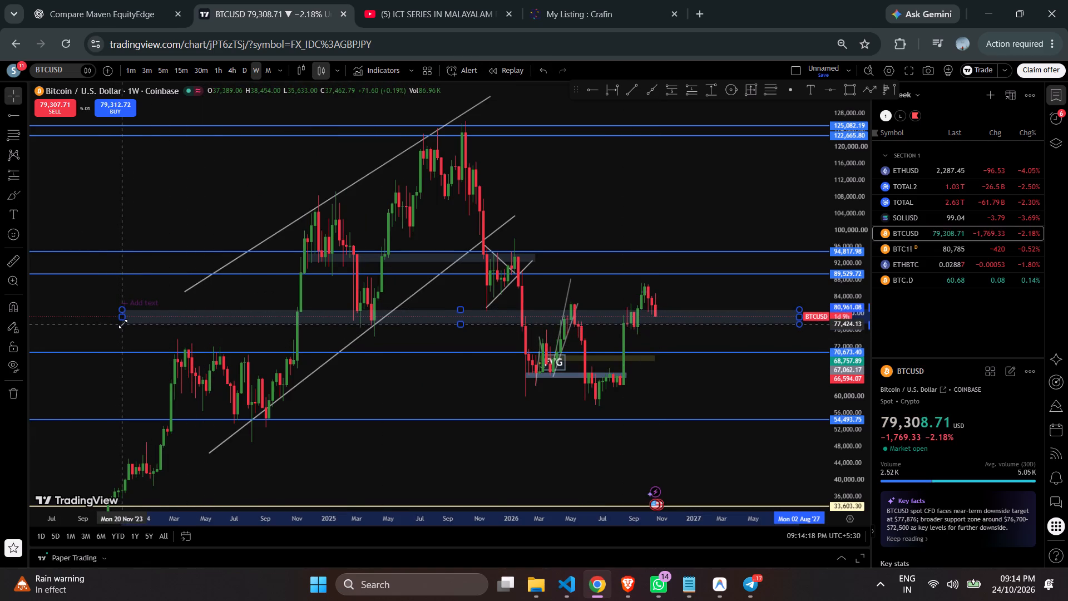
pyautogui.moveTo(123, 324); pyautogui.dragTo(124, 321)
pyautogui.click(141, 313)
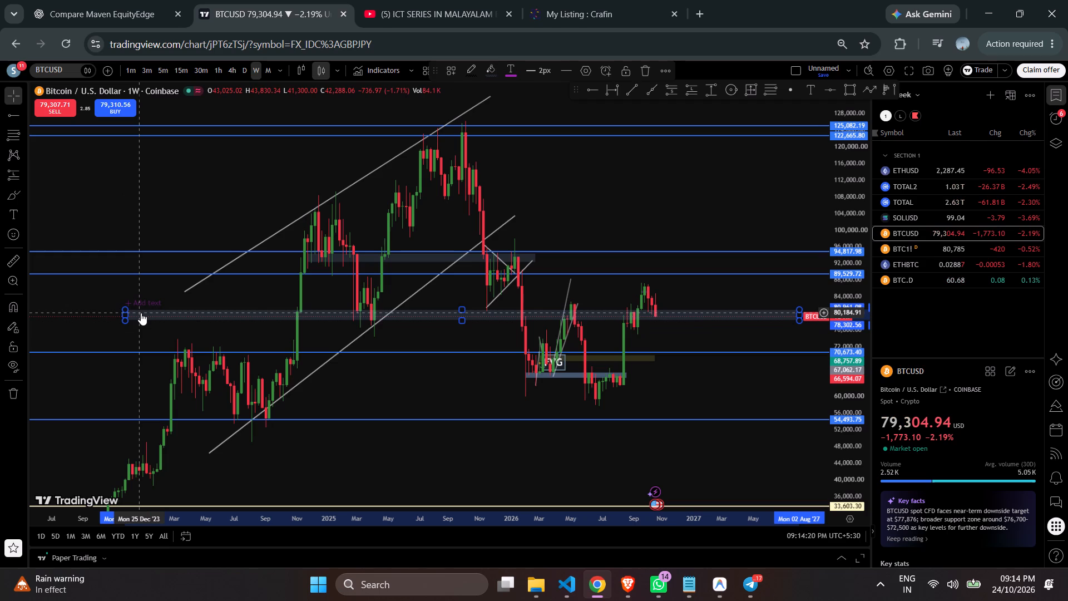
pyautogui.click(149, 317)
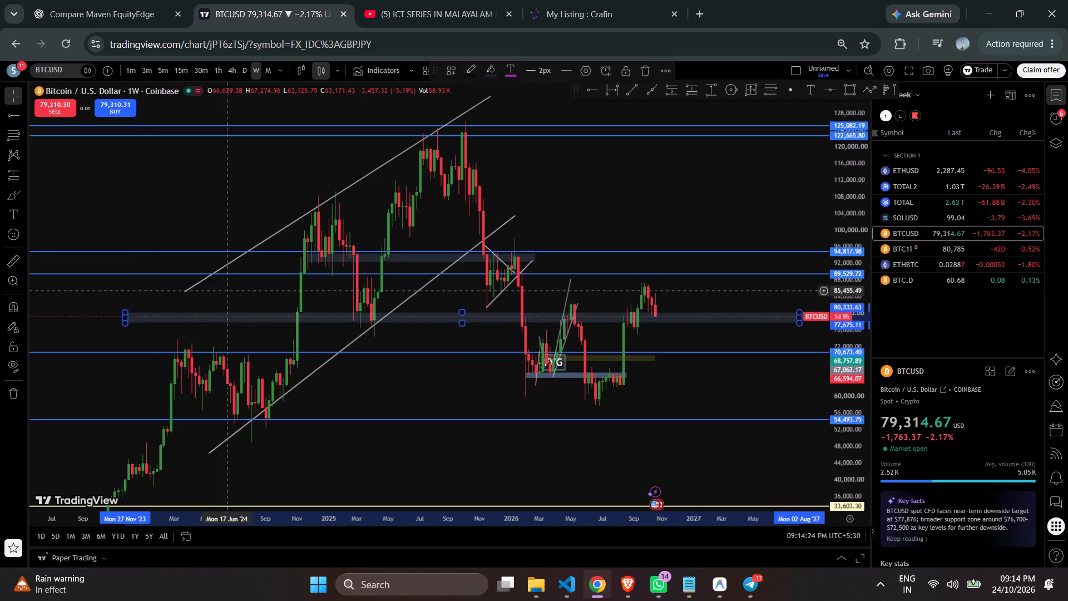
# Review the adjusted grey zone against the weekly BTCUSD candles and reset the chart view.
pyautogui.moveTo(228, 291); pyautogui.dragTo(85, 288)
pyautogui.scroll(2, 176, 280)
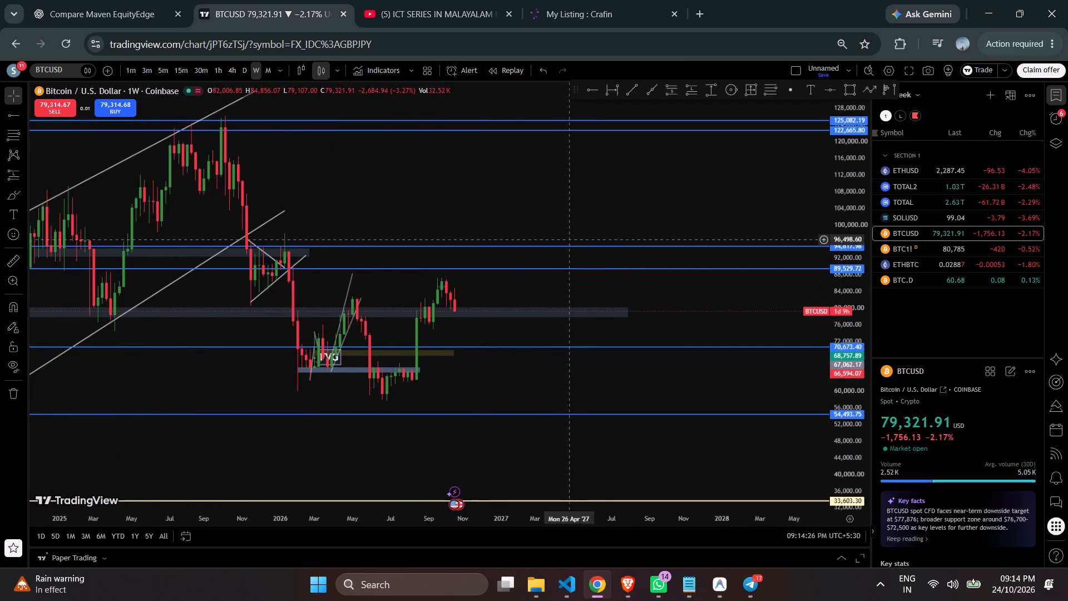
pyautogui.scroll(2, 463, 279)
pyautogui.rightClick(420, 188)
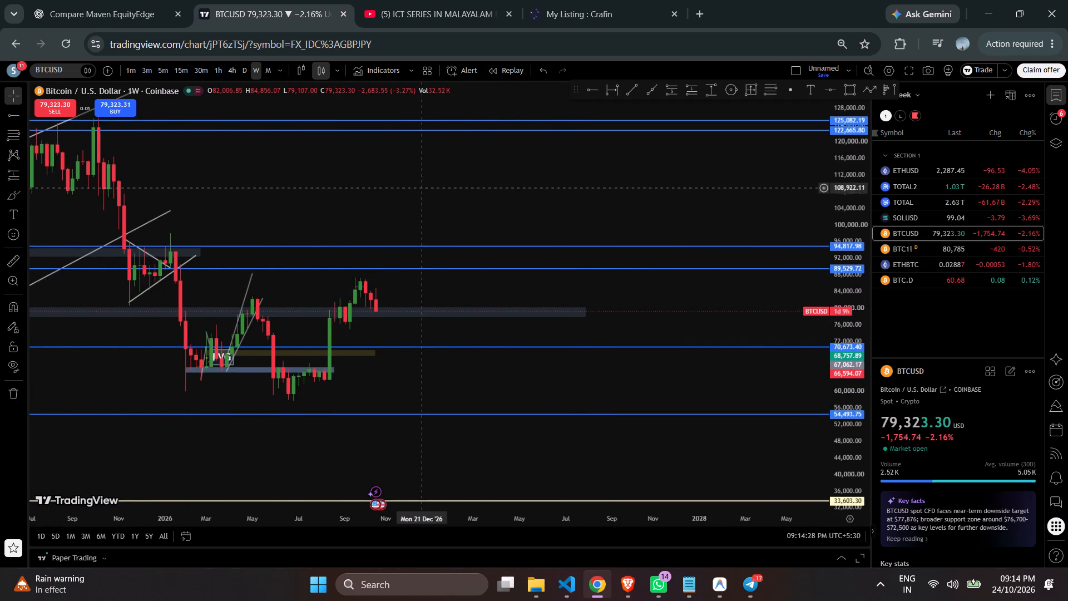
pyautogui.click(463, 195)
pyautogui.scroll(2, 306, 199)
pyautogui.scroll(-1, 306, 199)
pyautogui.scroll(2, 306, 199)
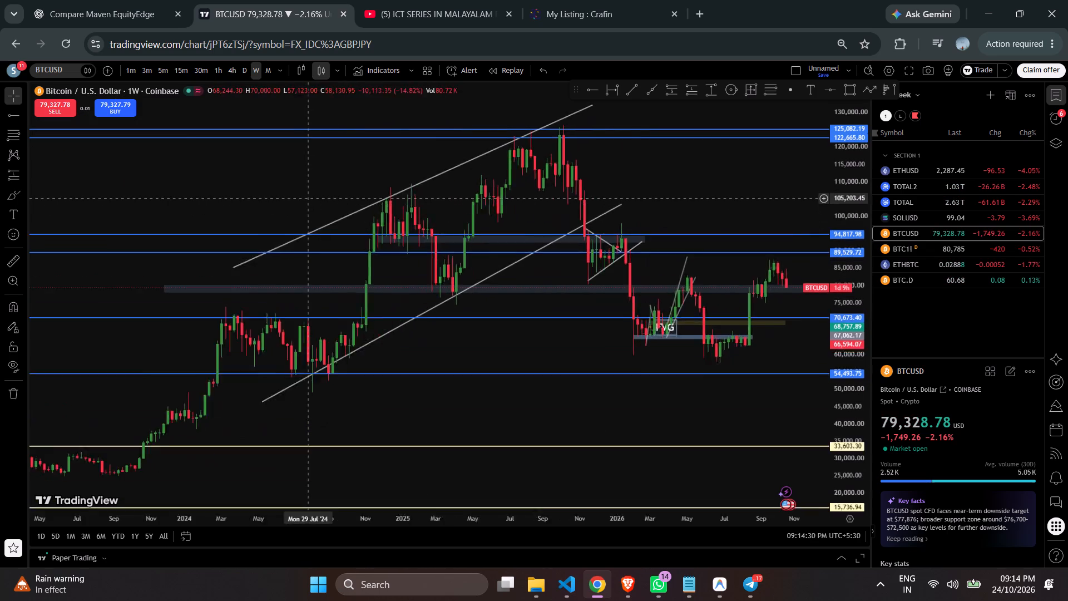
pyautogui.scroll(2, 306, 199)
# Switch back to the YouTube tab and resume the ICT liquidity video.
pyautogui.click(460, 7)
pyautogui.click(386, 239)
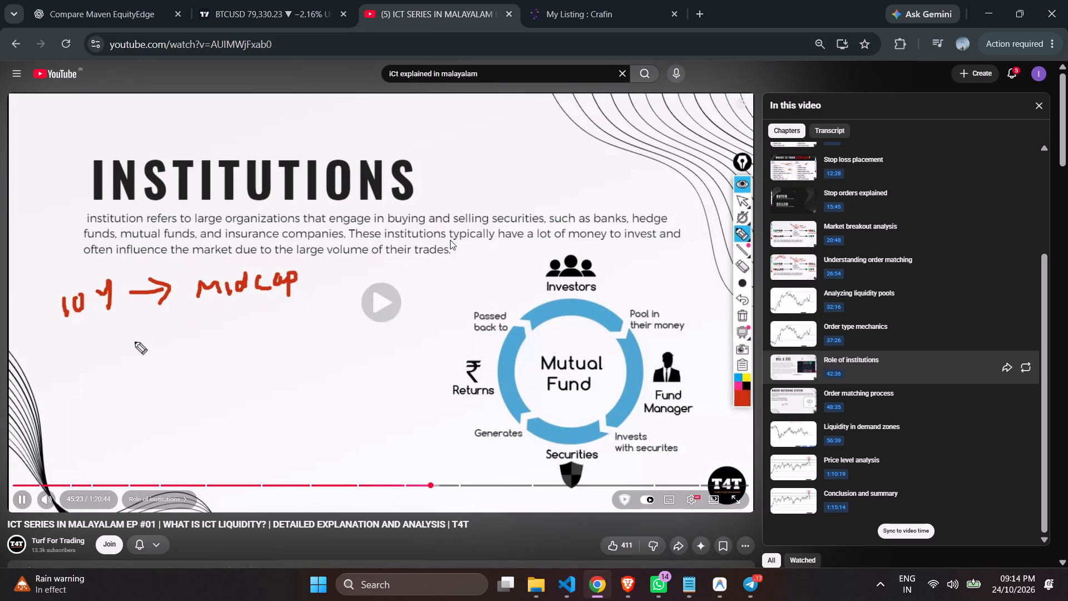
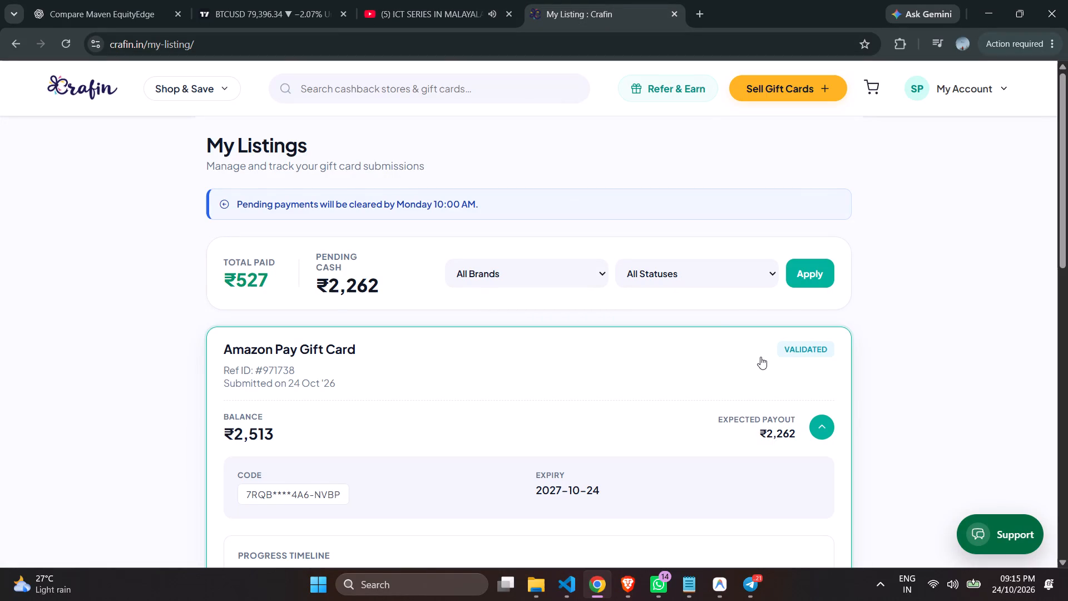
# Review the validated Amazon Pay gift card's payout details and progress timeline, then collapse the listing's details.
pyautogui.scroll(-3, 760, 357)
pyautogui.scroll(1, 761, 358)
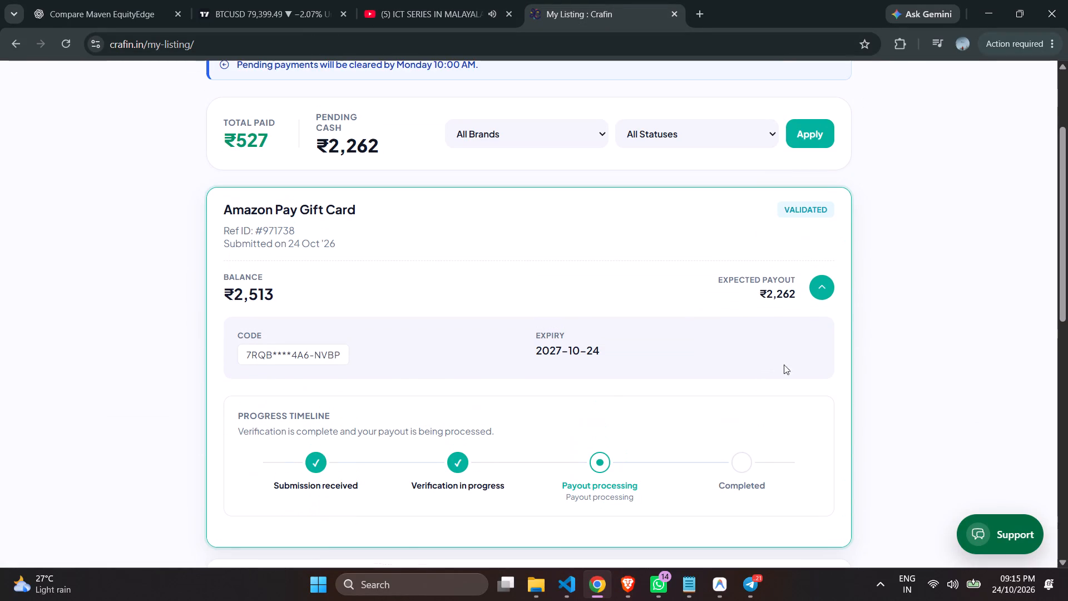
pyautogui.click(825, 297)
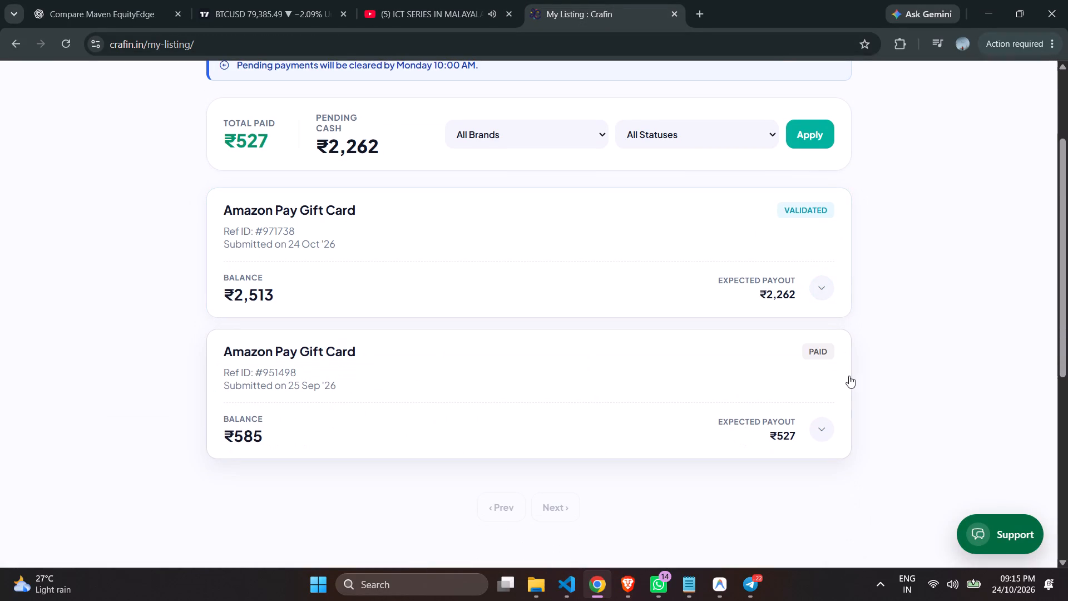
pyautogui.scroll(6, 849, 376)
# Choose Proof Submitted as the status filter for the gift card listings.
pyautogui.click(729, 270)
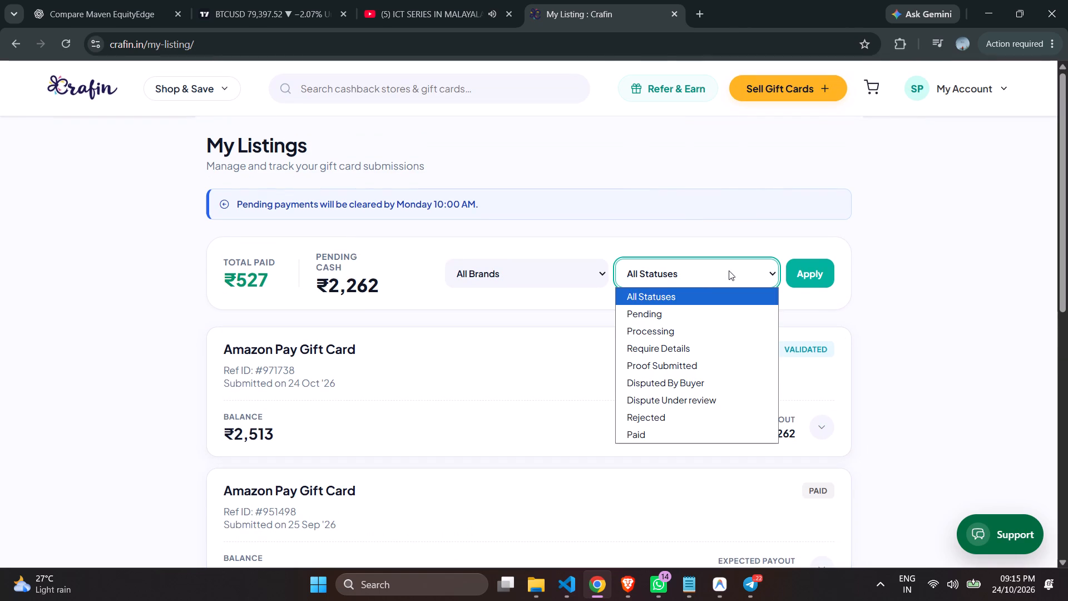
pyautogui.click(660, 364)
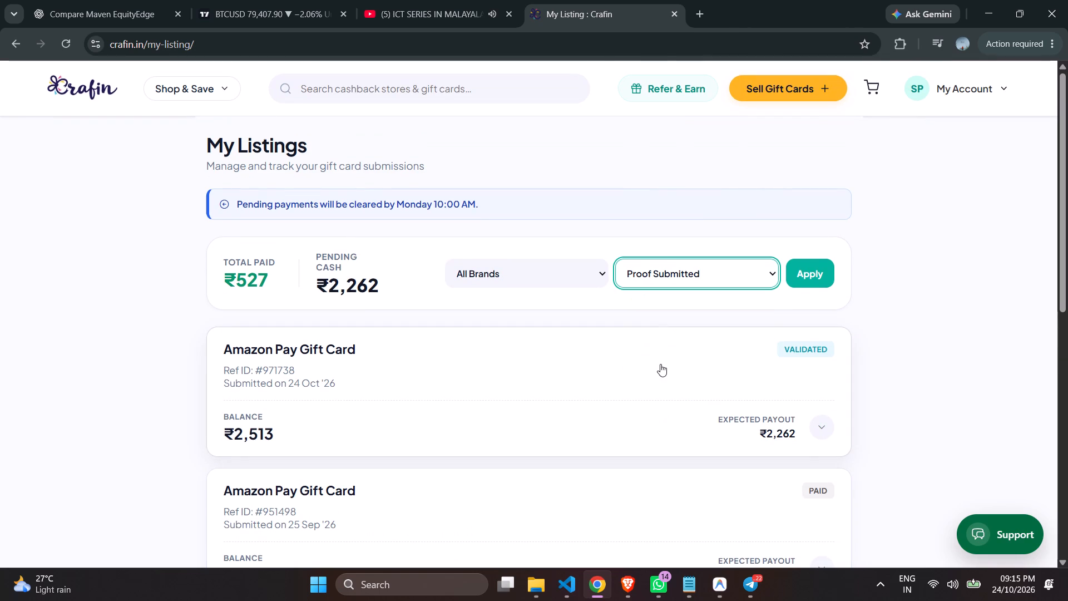
# Reopen the validated Amazon Pay gift card's progress timeline for a quick check and collapse it again.
pyautogui.scroll(-1, 659, 342)
pyautogui.click(824, 363)
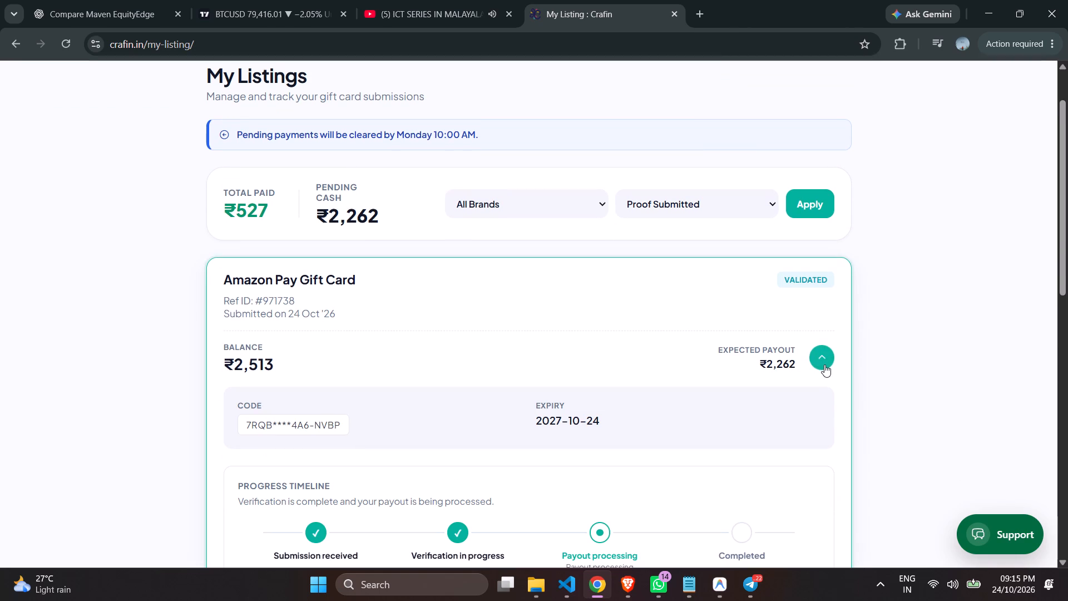
pyautogui.click(824, 364)
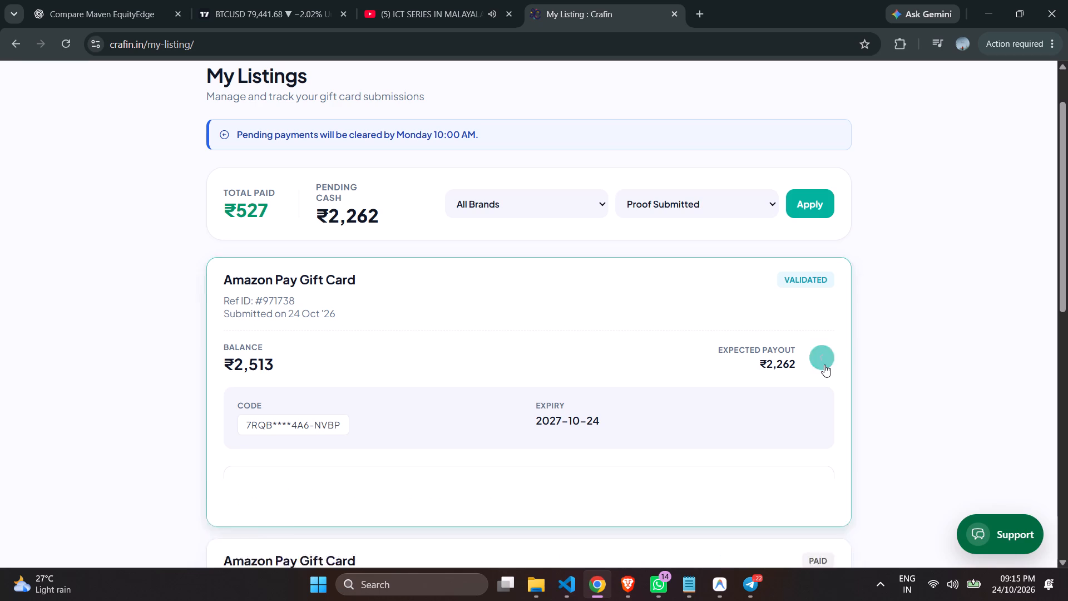
# Switch to the TradingView tab and review the weekly BTCUSD chart around the latest candles.
pyautogui.click(408, 0)
pyautogui.click(266, 0)
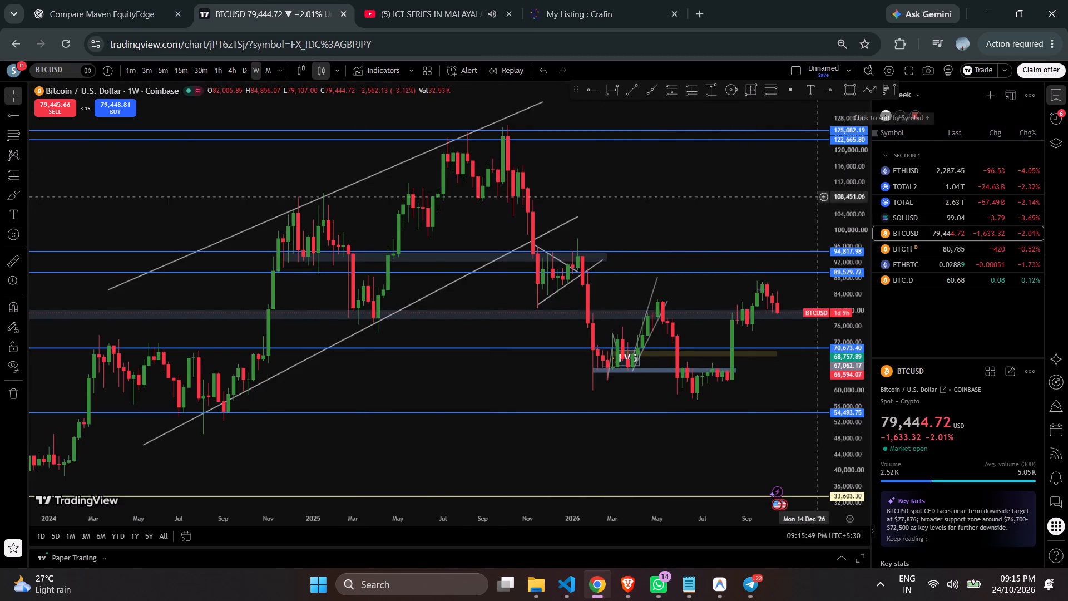
pyautogui.moveTo(797, 218); pyautogui.dragTo(674, 233)
pyautogui.scroll(-2, 677, 232)
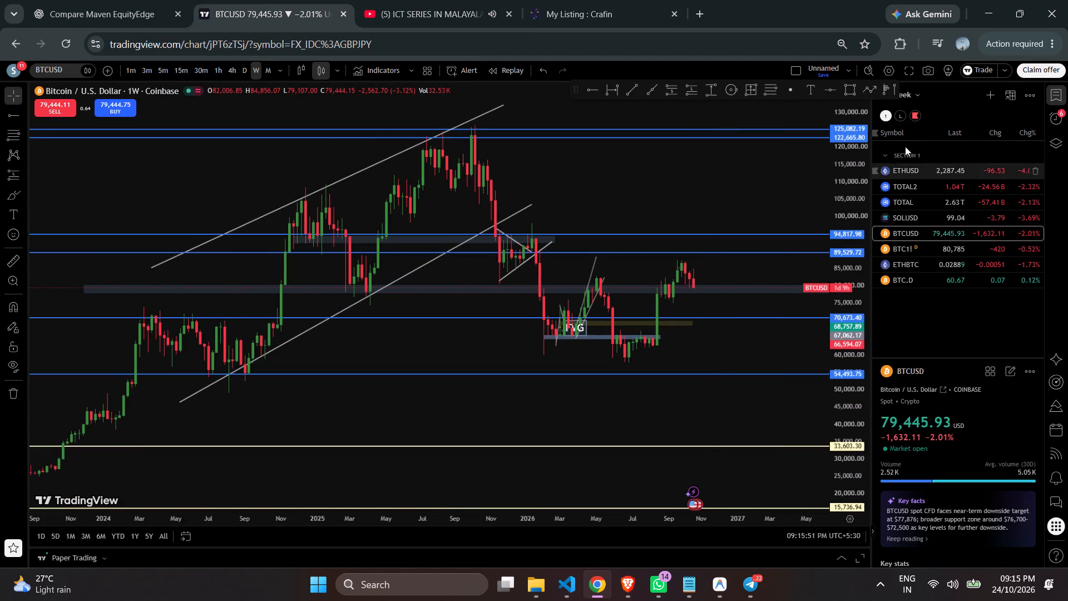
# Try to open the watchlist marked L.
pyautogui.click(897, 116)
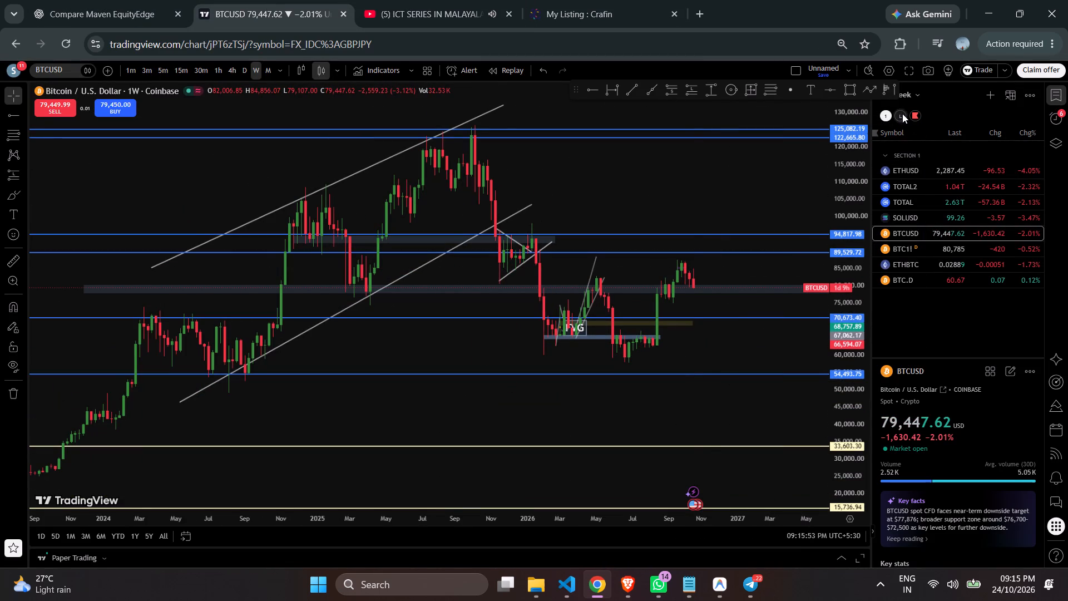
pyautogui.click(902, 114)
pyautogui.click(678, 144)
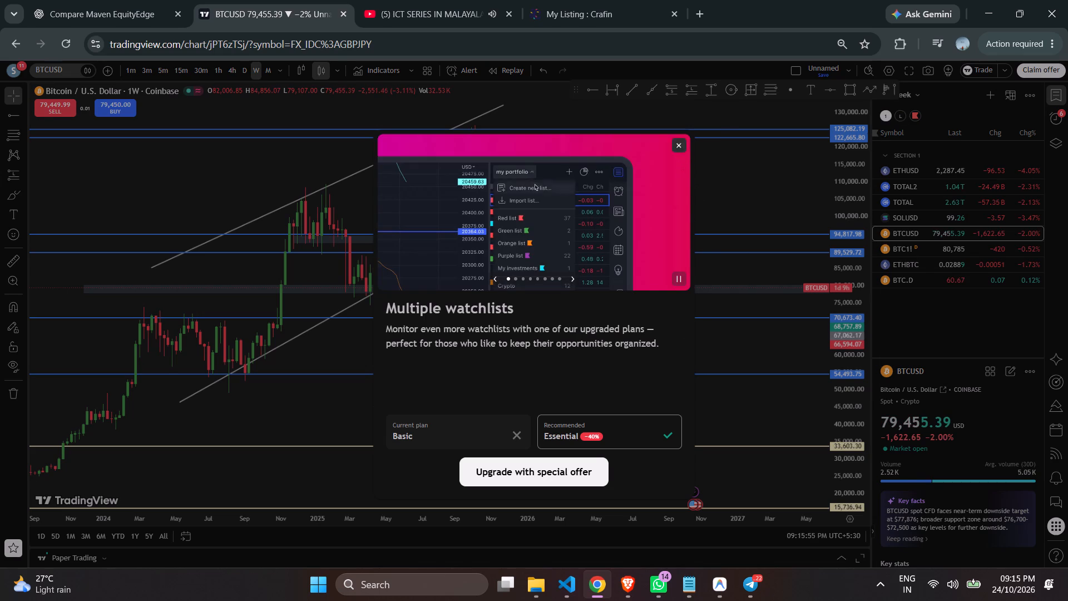
# Open the red-flagged watchlist containing the forex pairs and gold.
pyautogui.click(914, 116)
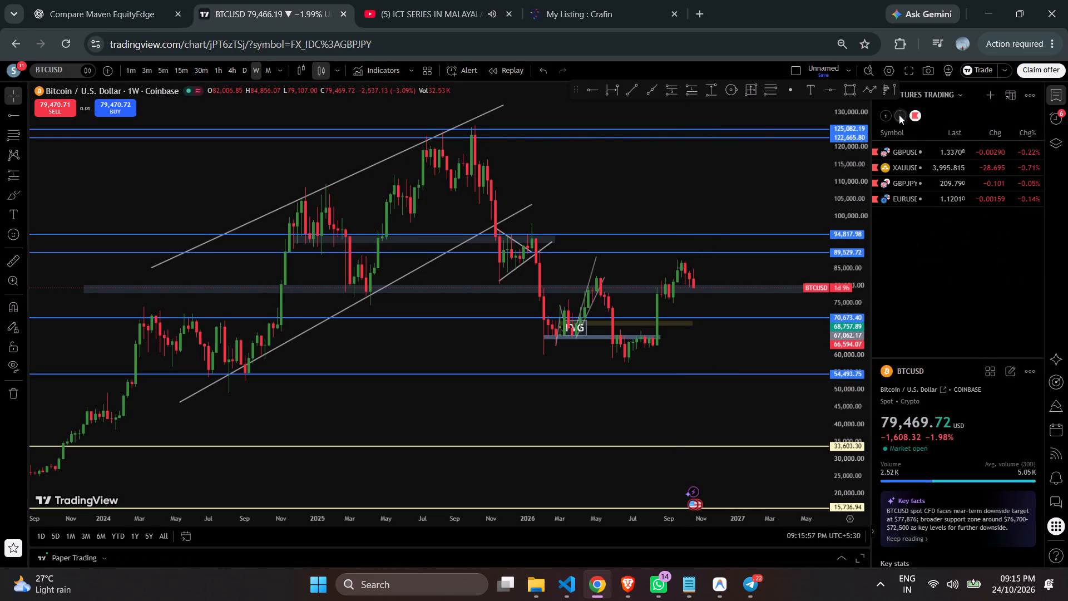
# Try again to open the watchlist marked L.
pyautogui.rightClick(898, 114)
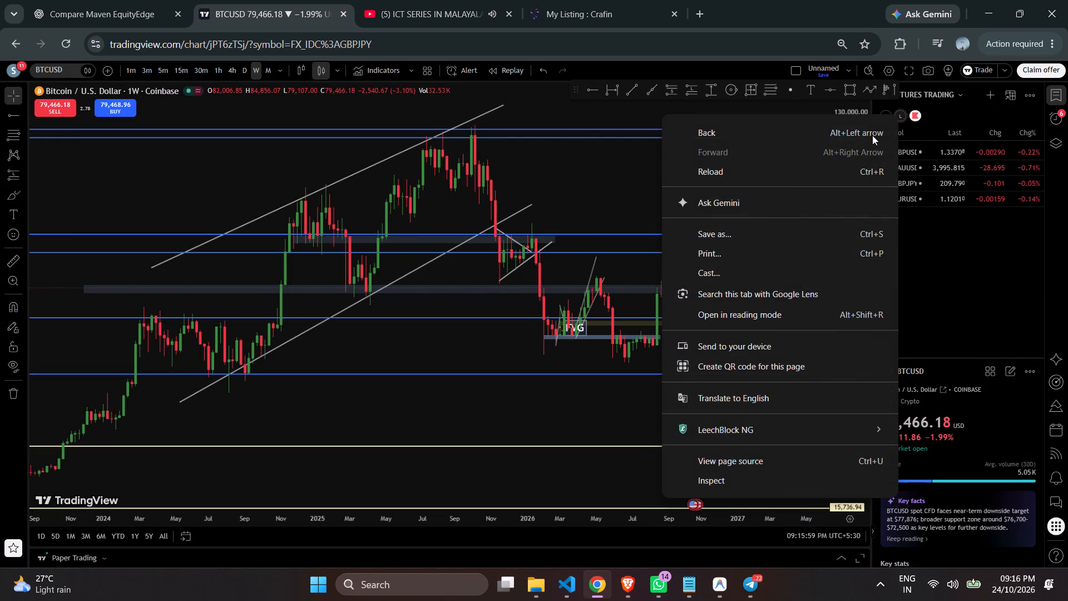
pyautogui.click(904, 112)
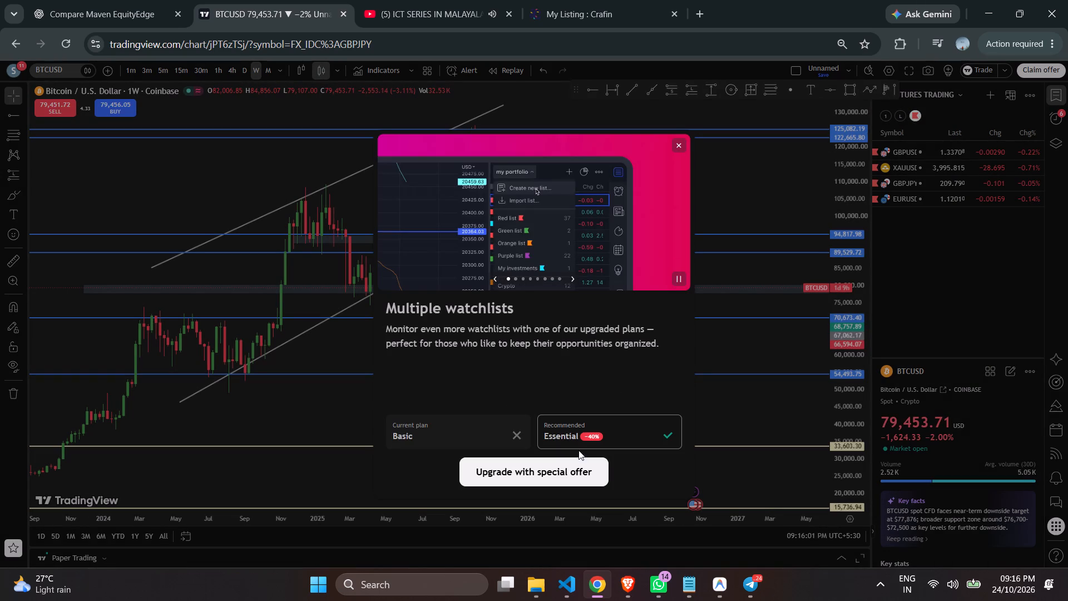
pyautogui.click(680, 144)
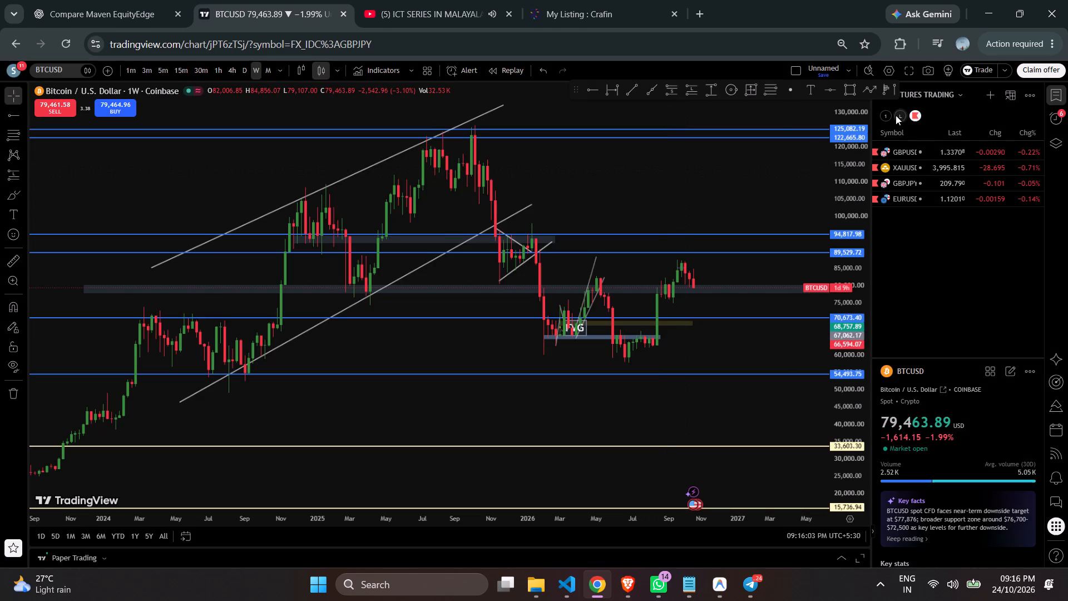
# Open GBPJPY from the watchlist and examine its weekly candles around the WH, WL, PDH and PDL levels.
pyautogui.click(913, 186)
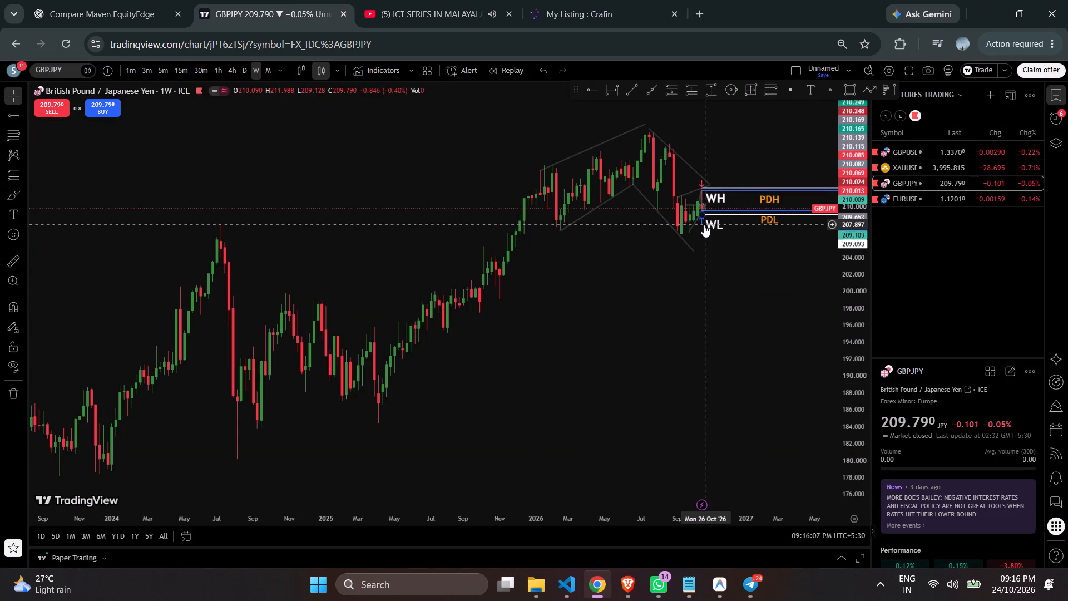
pyautogui.scroll(3, 694, 273)
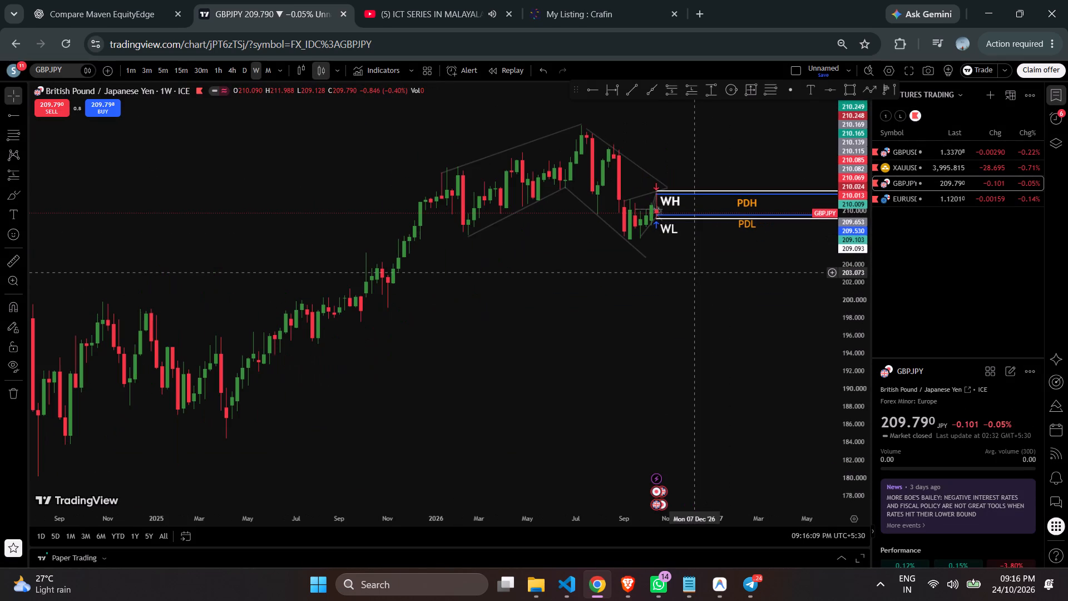
pyautogui.scroll(3, 655, 301)
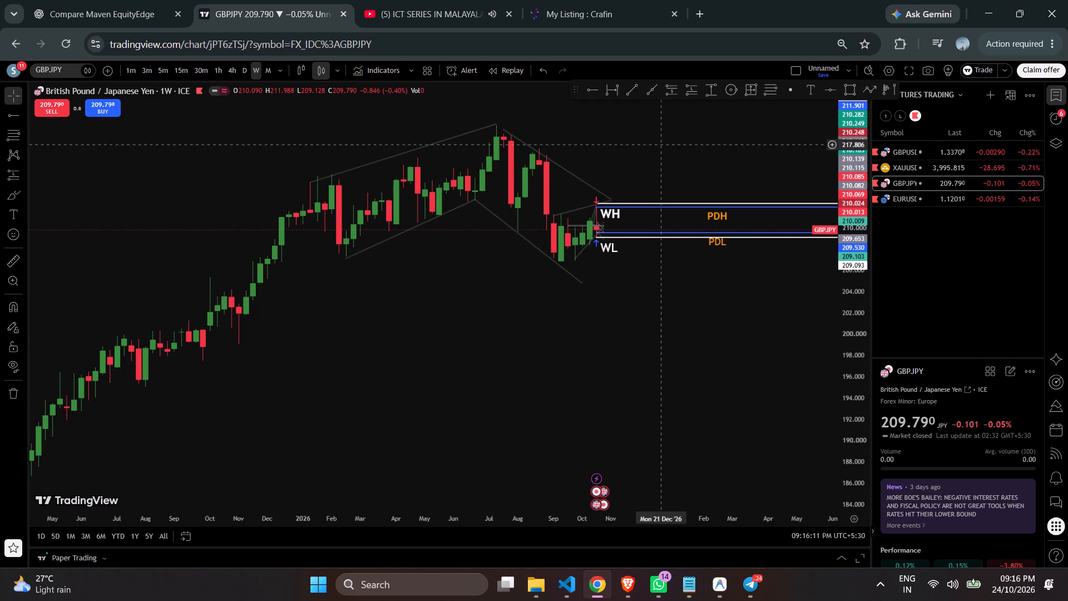
pyautogui.rightClick(661, 146)
pyautogui.click(710, 160)
pyautogui.scroll(6, 701, 289)
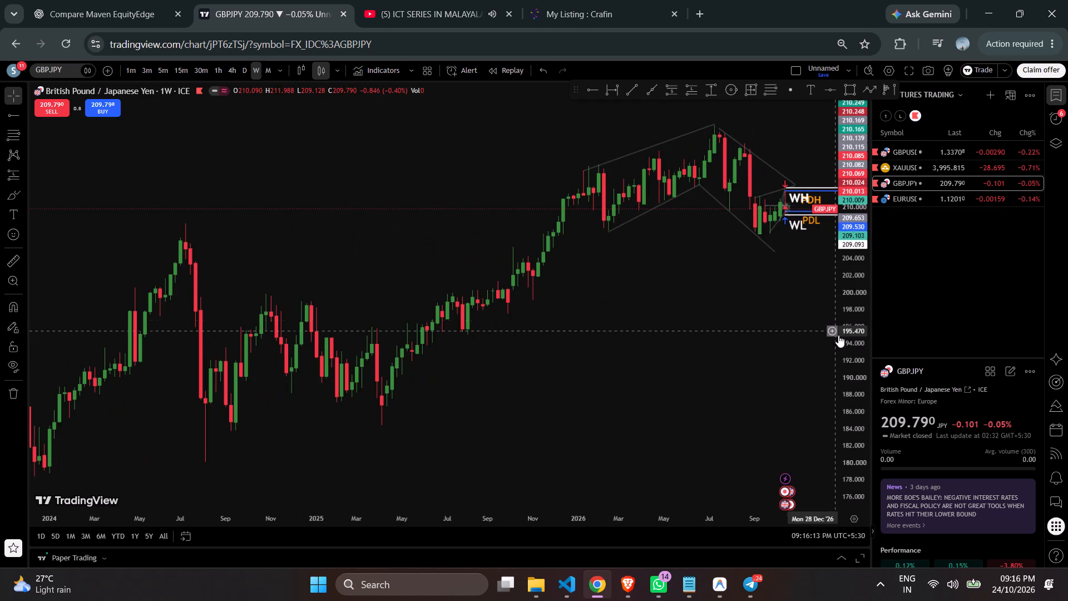
pyautogui.moveTo(859, 352); pyautogui.dragTo(835, 135)
pyautogui.scroll(4, 755, 254)
pyautogui.scroll(-1, 758, 254)
pyautogui.scroll(3, 758, 254)
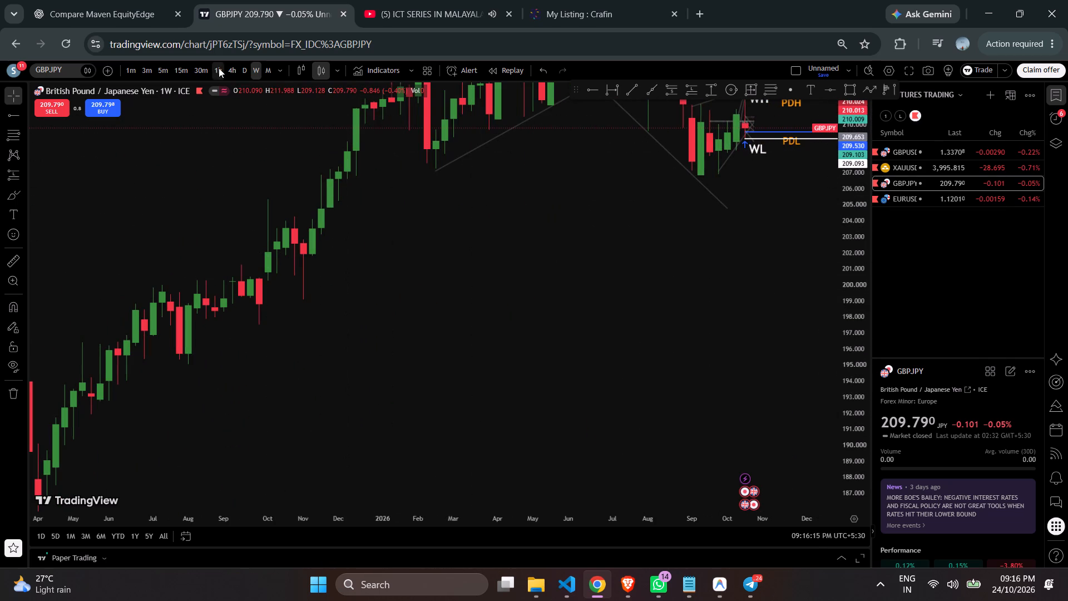
# Examine GBPJPY on the 4-hour timeframe, studying the latest candles against the trendlines, grey zone and PDH/PDL levels.
pyautogui.click(244, 68)
pyautogui.click(230, 72)
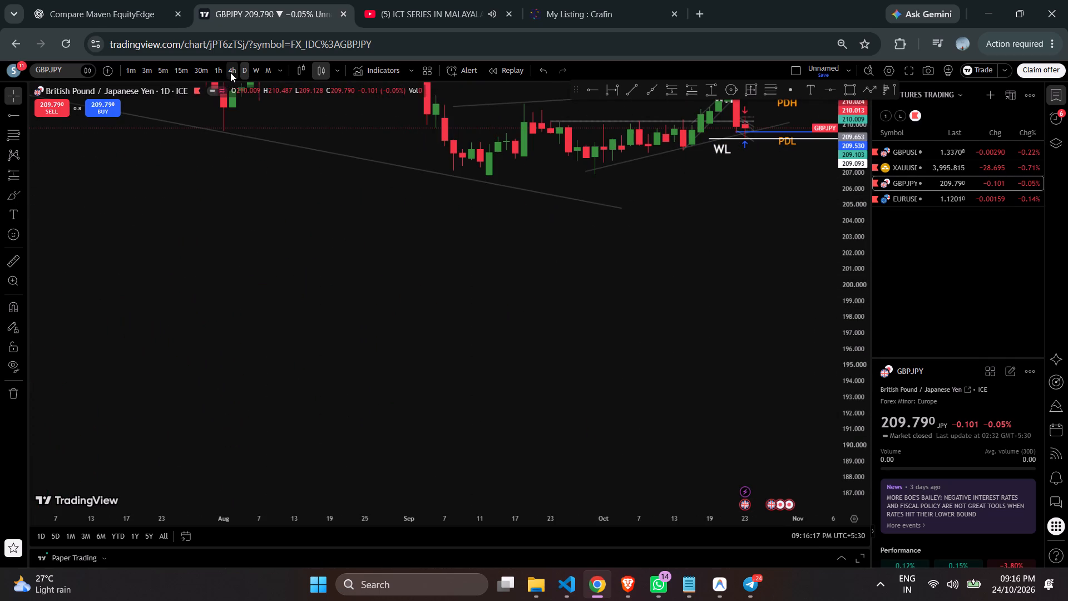
pyautogui.moveTo(592, 326); pyautogui.dragTo(492, 395)
pyautogui.rightClick(574, 358)
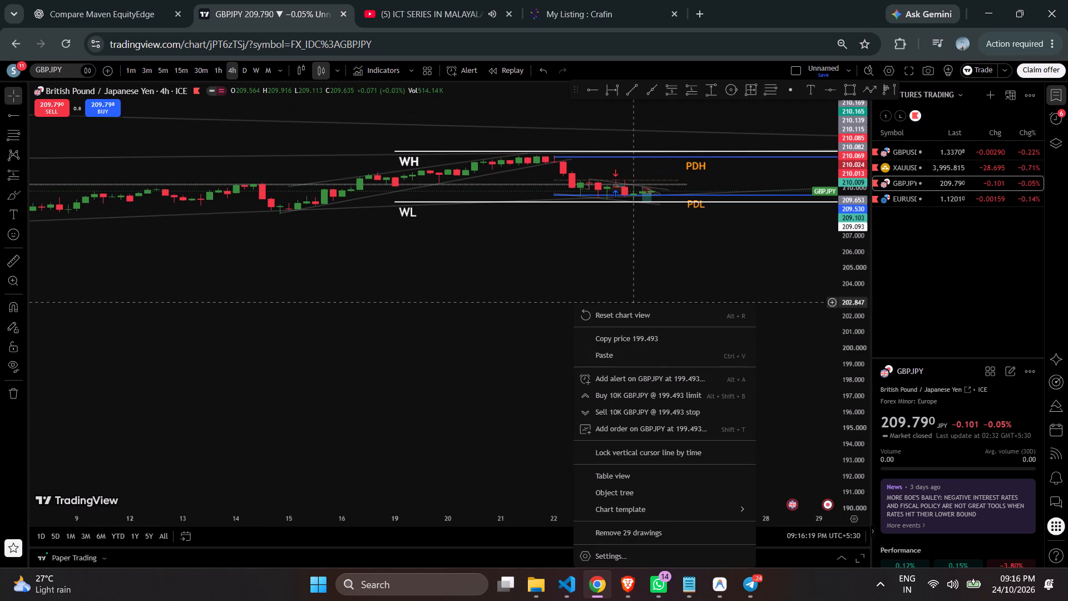
pyautogui.click(627, 323)
pyautogui.moveTo(731, 440); pyautogui.dragTo(493, 406)
pyautogui.scroll(3, 592, 381)
pyautogui.moveTo(577, 387); pyautogui.dragTo(836, 410)
pyautogui.scroll(8, 737, 396)
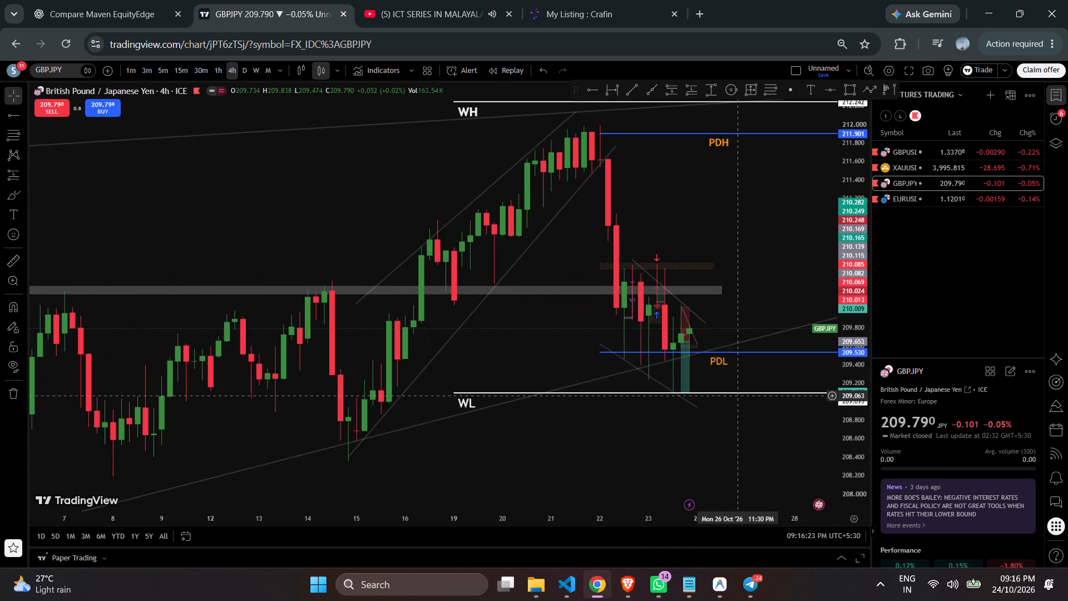
pyautogui.scroll(2, 737, 396)
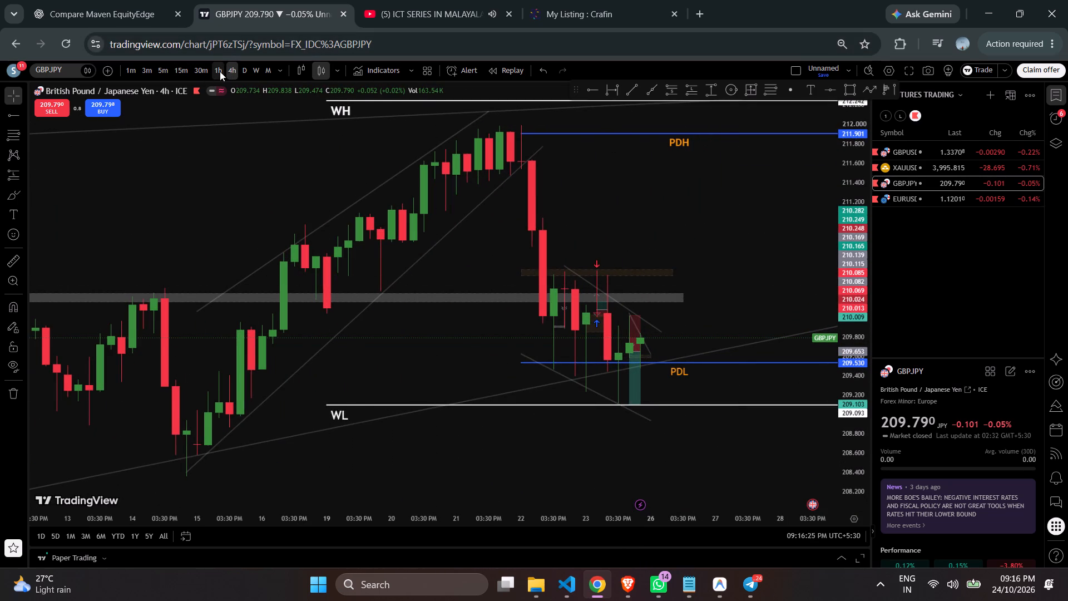
# Examine GBPJPY on the 1-hour timeframe, studying the recent drop between the PDH and PDL levels.
pyautogui.click(220, 71)
pyautogui.rightClick(483, 198)
pyautogui.click(549, 203)
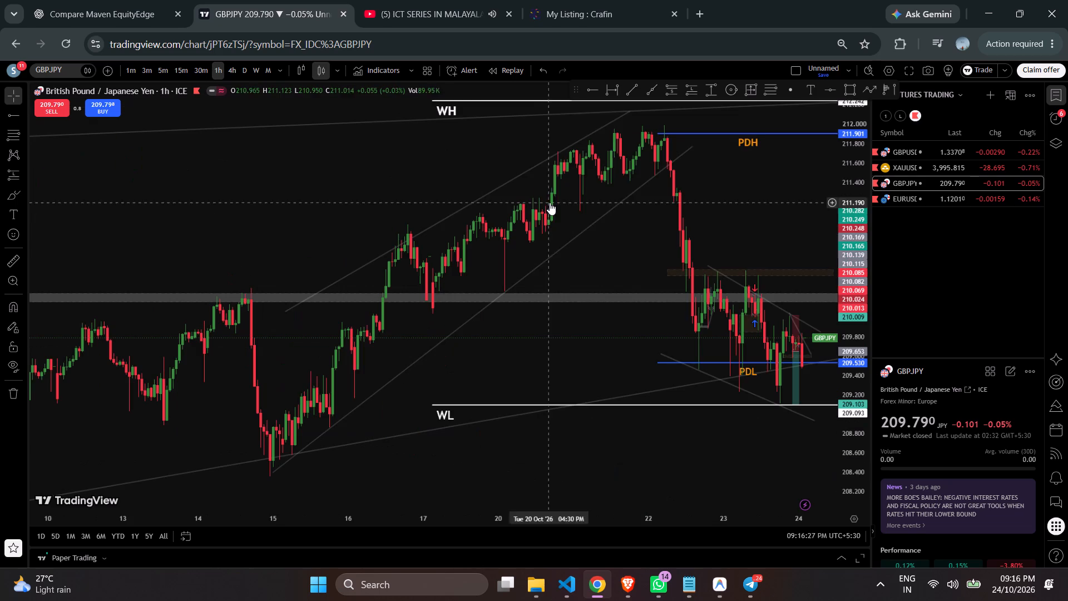
pyautogui.scroll(4, 872, 240)
pyautogui.scroll(7, 785, 226)
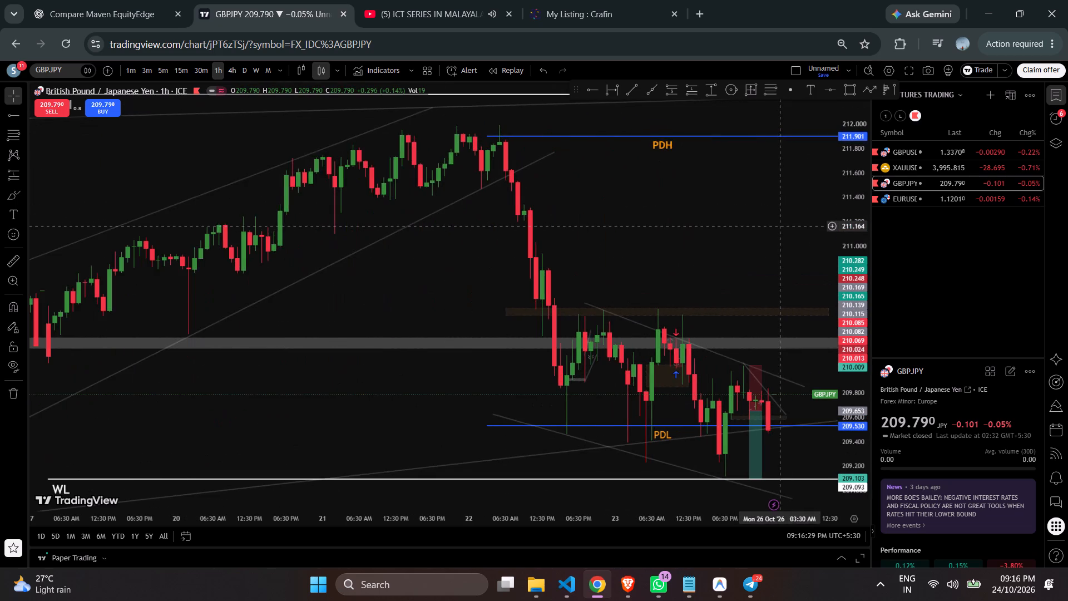
pyautogui.moveTo(778, 226); pyautogui.dragTo(612, 226)
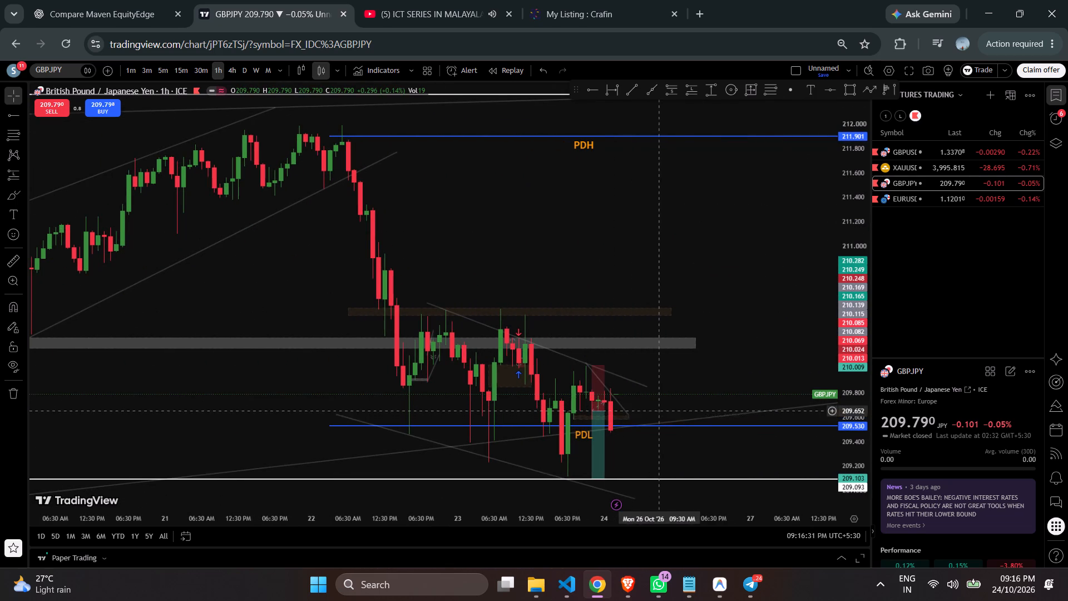
pyautogui.scroll(1, 684, 402)
pyautogui.scroll(-1, 684, 402)
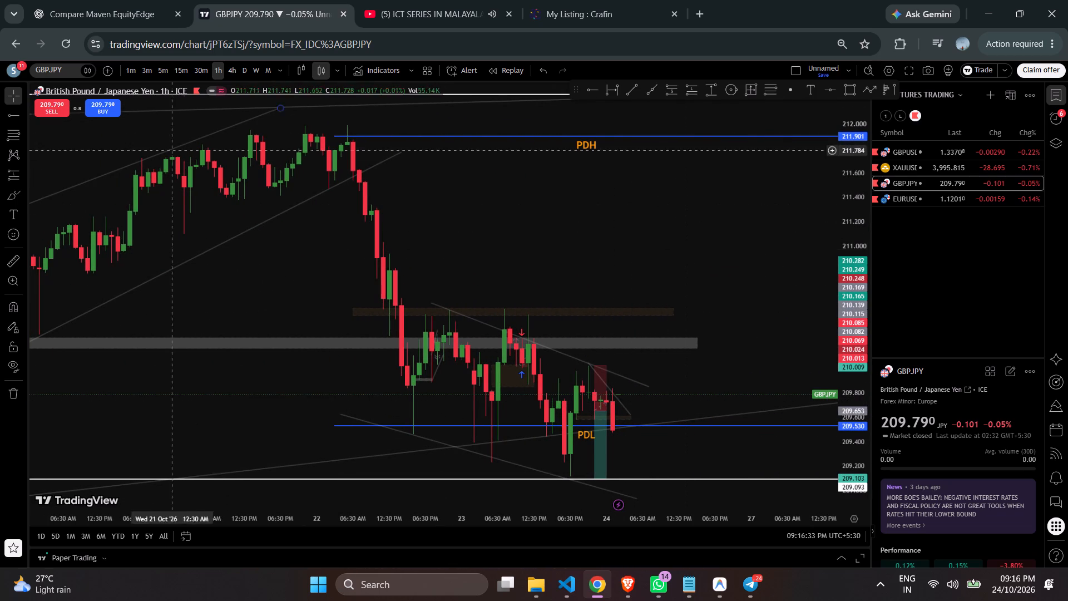
# Switch GBPJPY to the 15-minute timeframe and check the latest candles around the PDL level and short position.
pyautogui.click(201, 66)
pyautogui.click(177, 68)
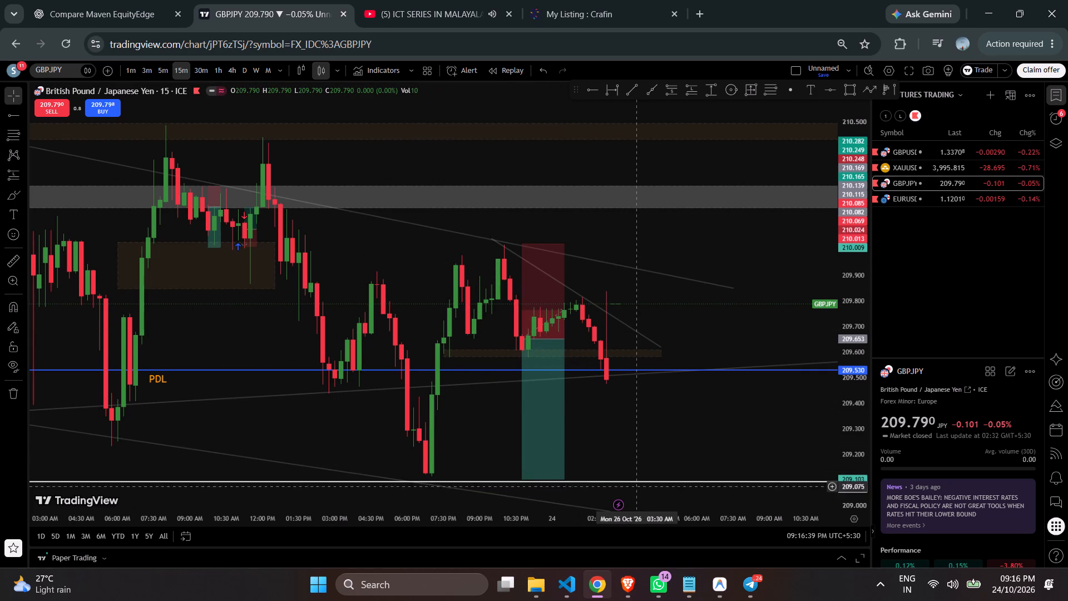
# Switch back to the YouTube tab with the Malayalam ICT liquidity video.
pyautogui.click(420, 3)
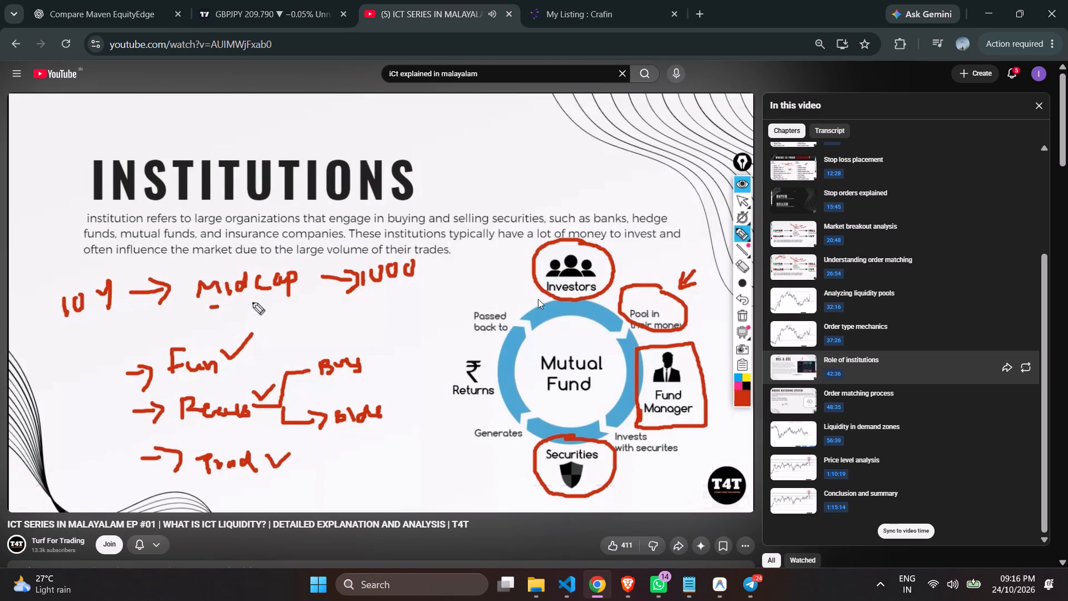
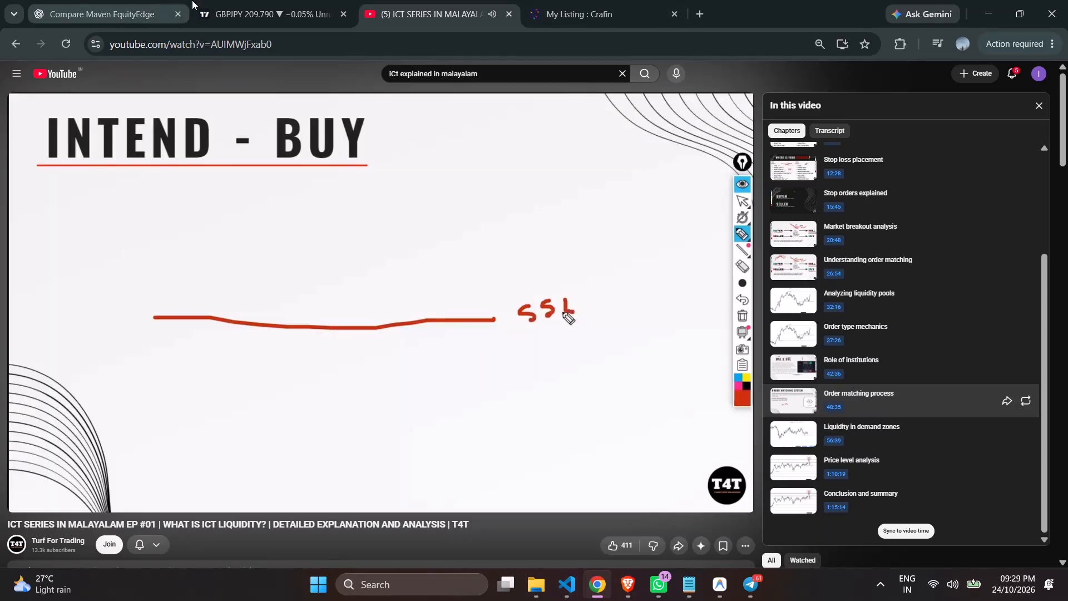
# Return to the TradingView chart and examine GBPJPY on the 15-minute timeframe around the short position, PDL line and recent swing low.
pyautogui.click(213, 0)
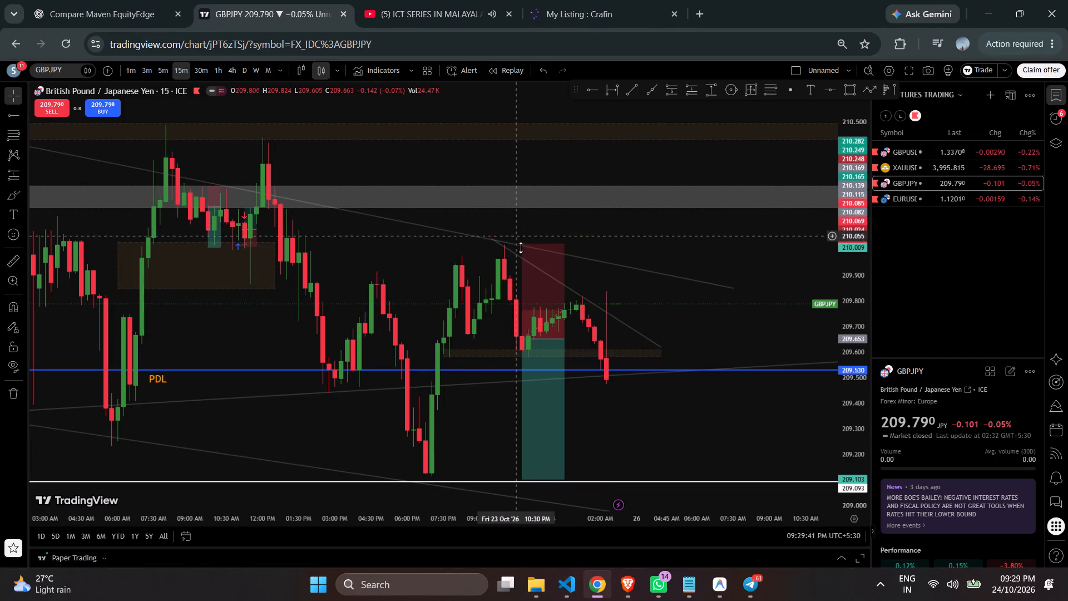
pyautogui.scroll(5, 517, 253)
pyautogui.scroll(-3, 466, 231)
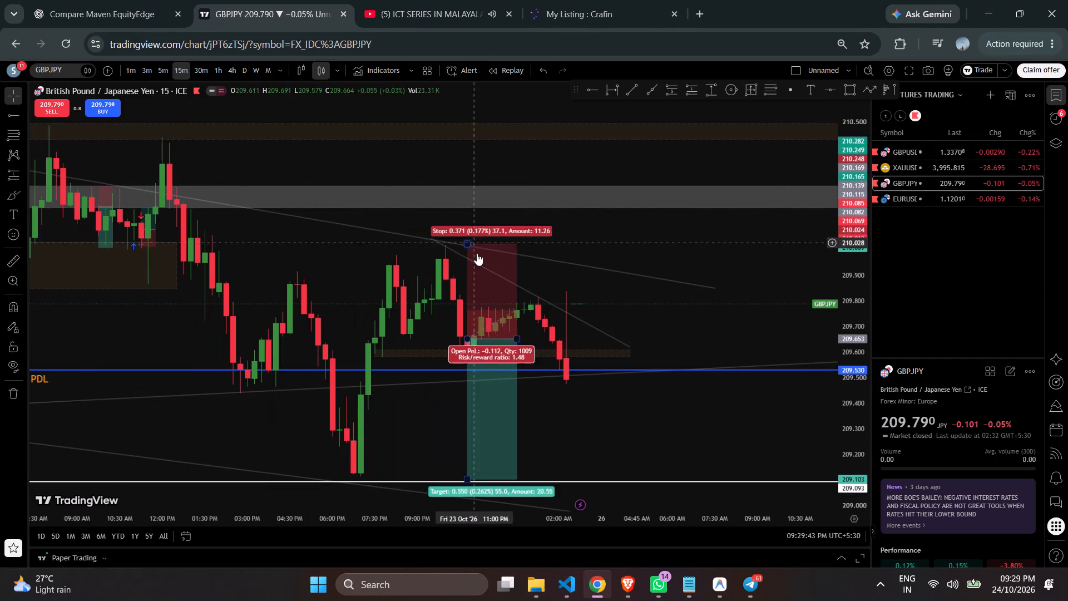
pyautogui.scroll(1, 489, 278)
pyautogui.moveTo(639, 451); pyautogui.dragTo(594, 358)
pyautogui.scroll(-1, 594, 358)
pyautogui.scroll(1, 594, 358)
pyautogui.scroll(-2, 594, 358)
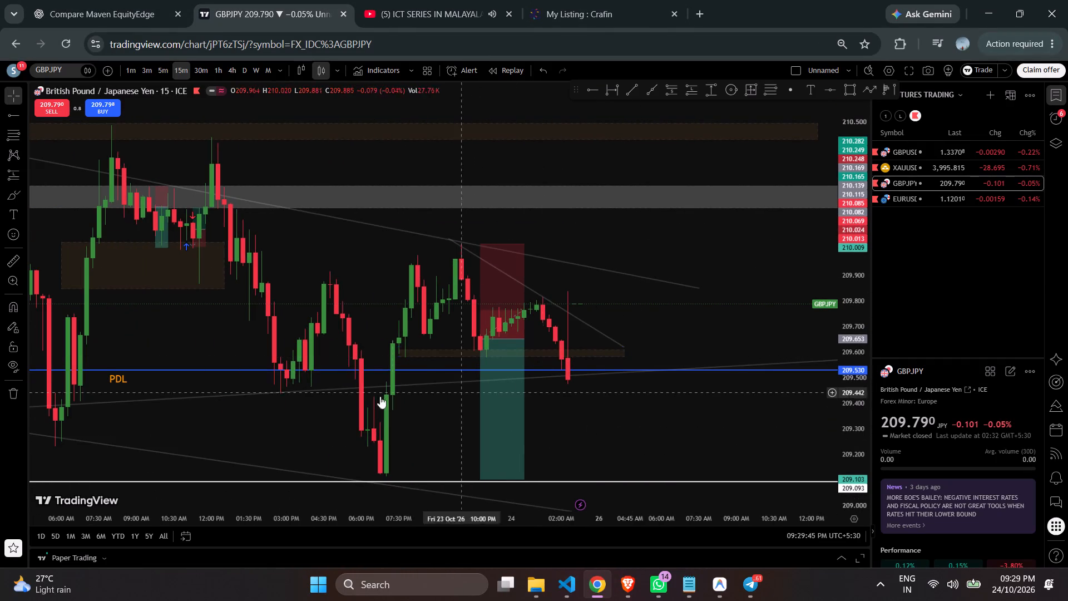
pyautogui.scroll(-4, 356, 377)
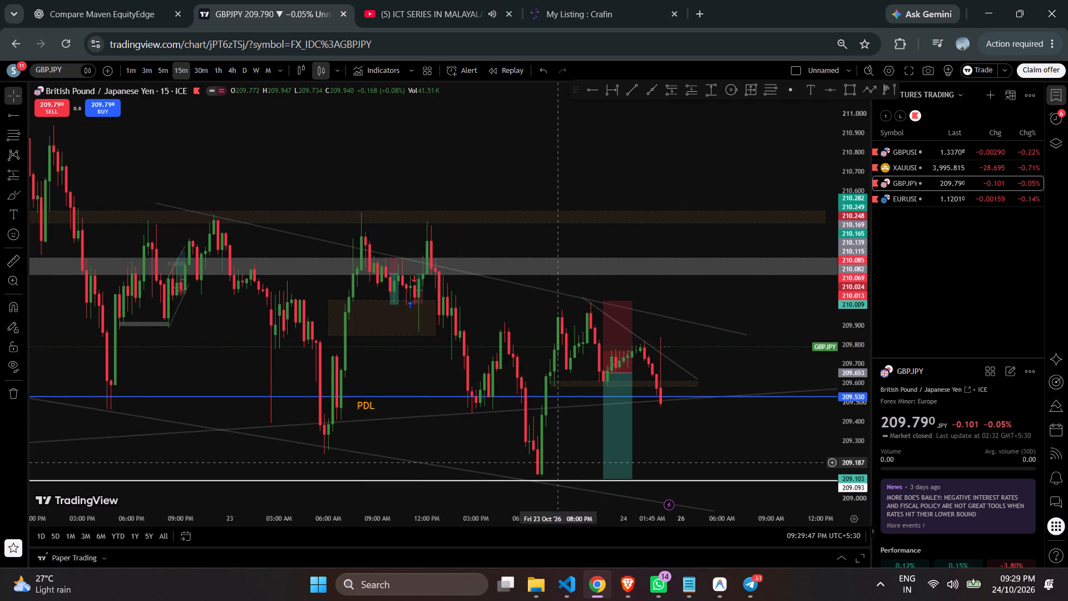
pyautogui.scroll(3, 471, 465)
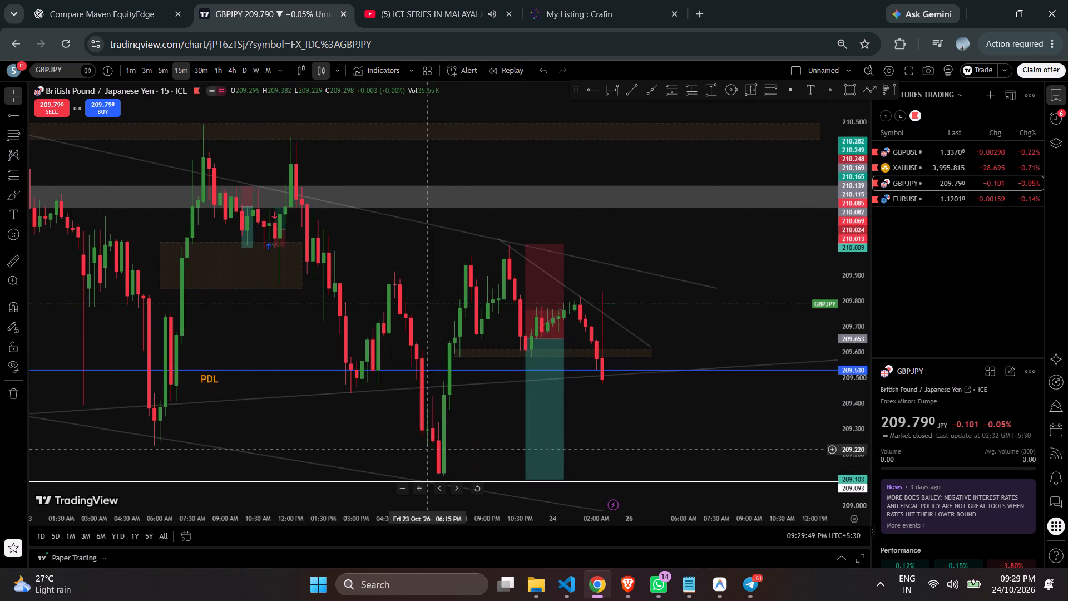
# Switch GBPJPY to the 1-hour timeframe and examine the drop from PDH to PDL and the latest candles.
pyautogui.click(219, 76)
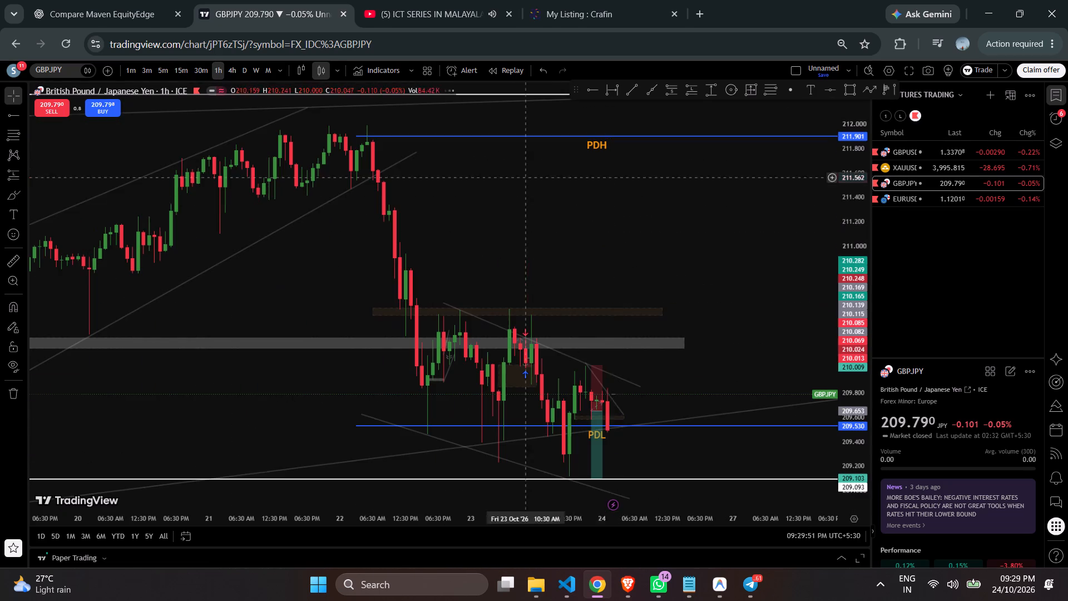
pyautogui.scroll(4, 564, 228)
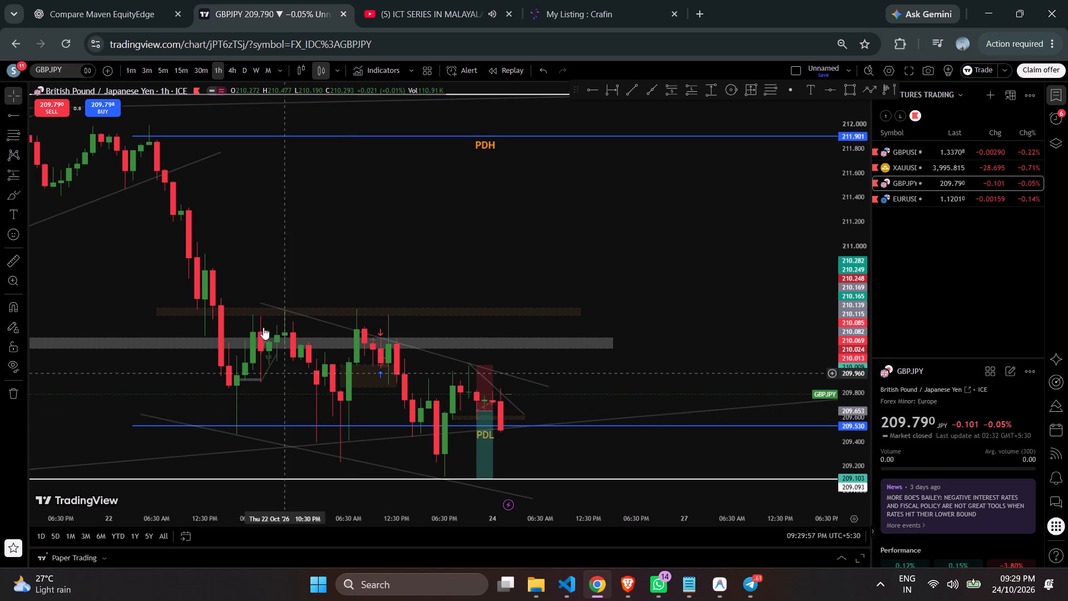
# Go back to the YouTube tab with the Malayalam ICT liquidity video and pause it at the SSL drawing.
pyautogui.click(417, 0)
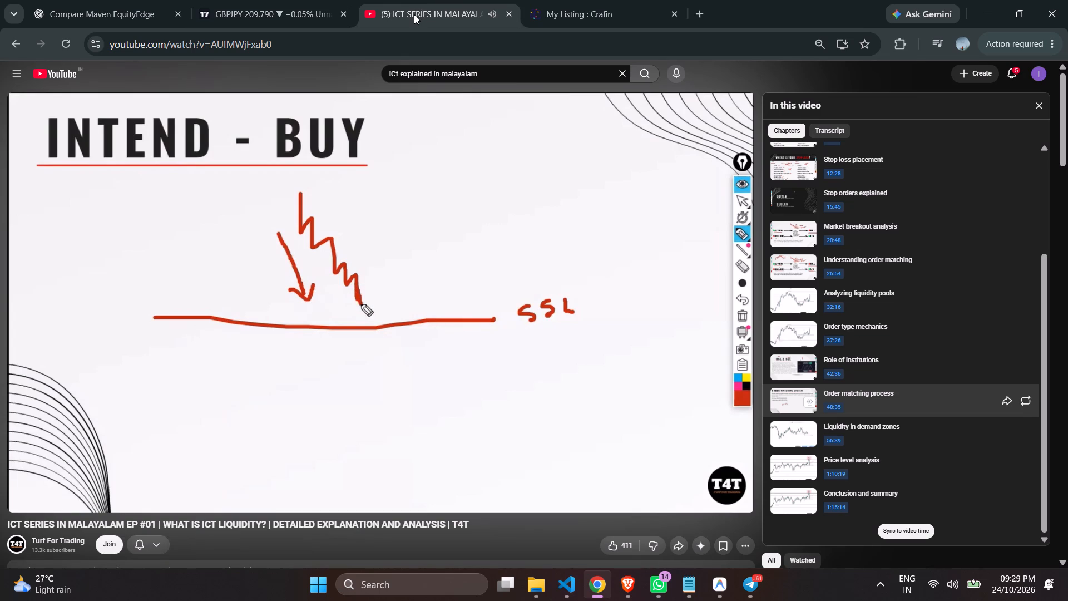
pyautogui.click(334, 277)
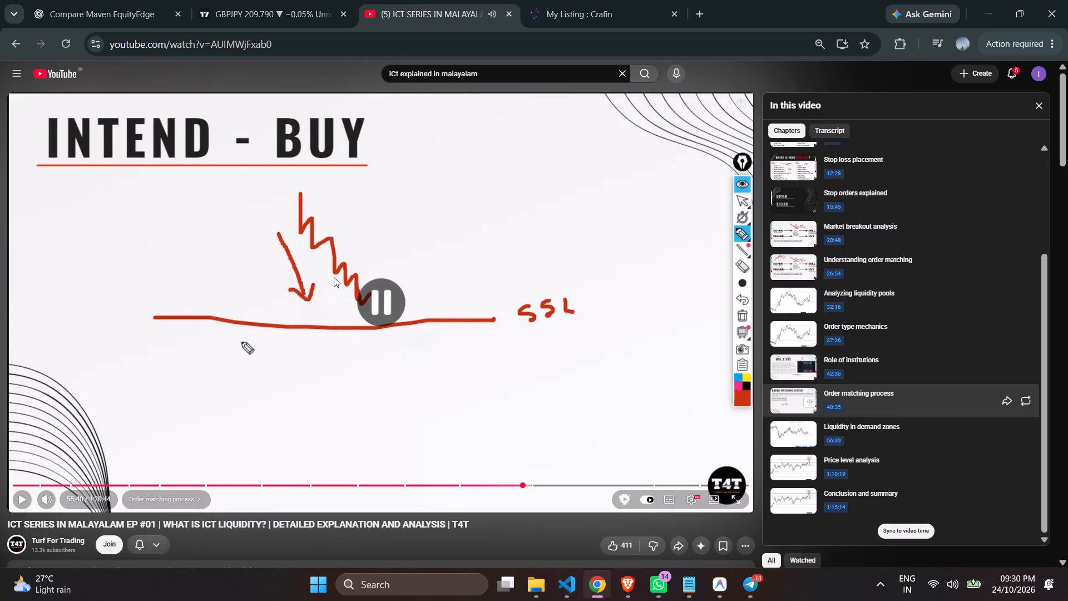
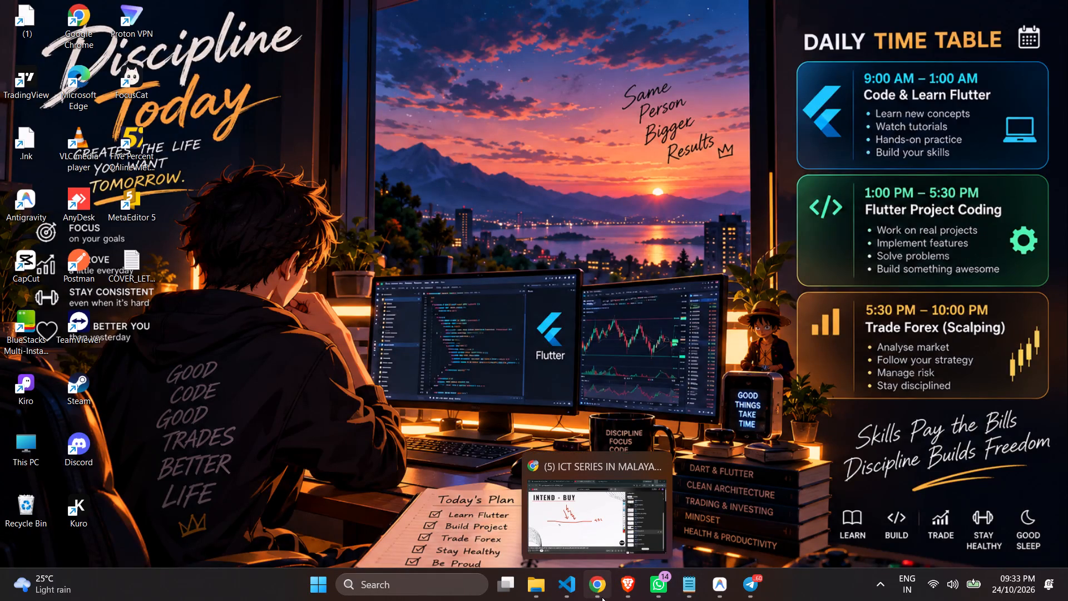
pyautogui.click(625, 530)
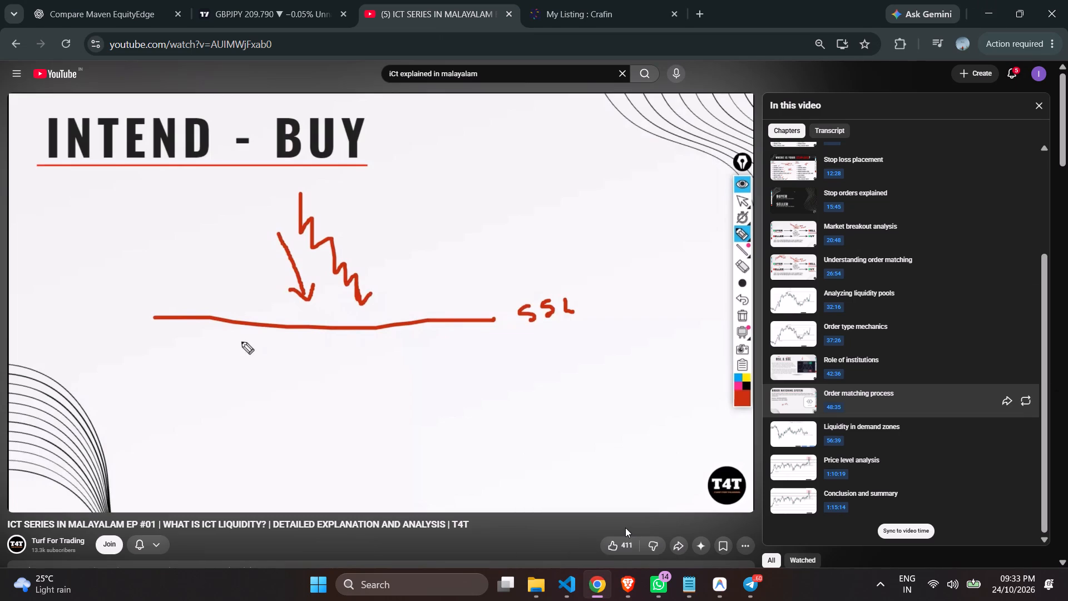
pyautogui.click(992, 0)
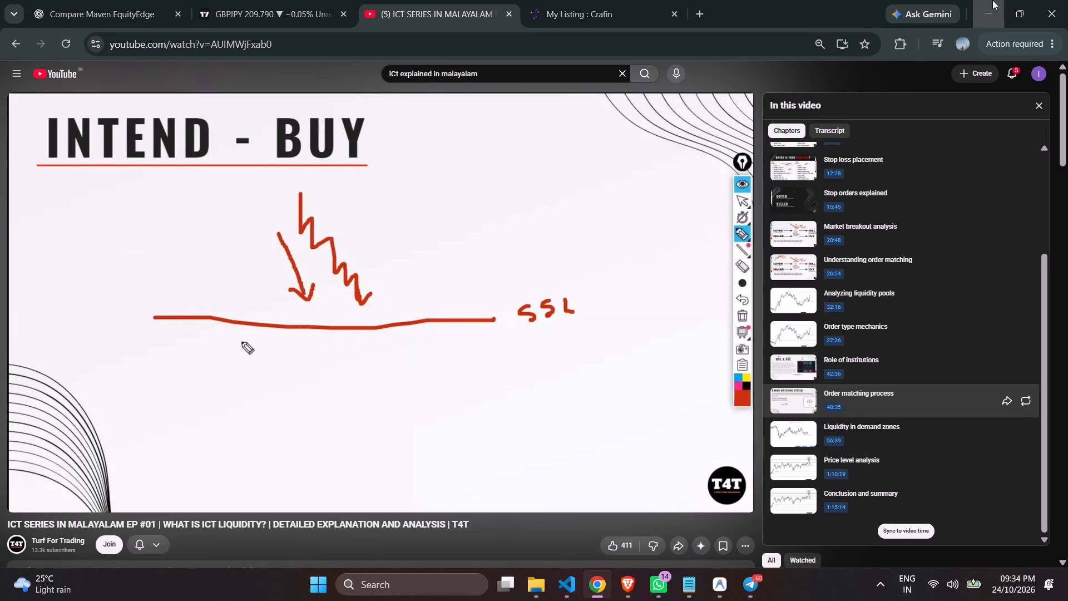
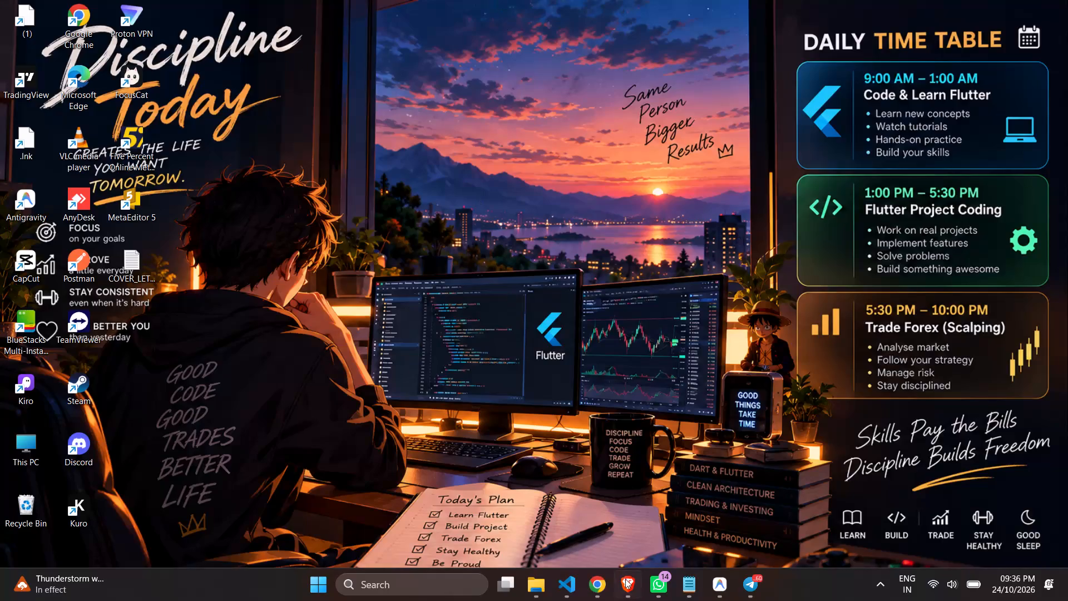
# Switch from the desktop to Chrome and bring up the TradingView GBPJPY 1-hour chart.
pyautogui.click(600, 589)
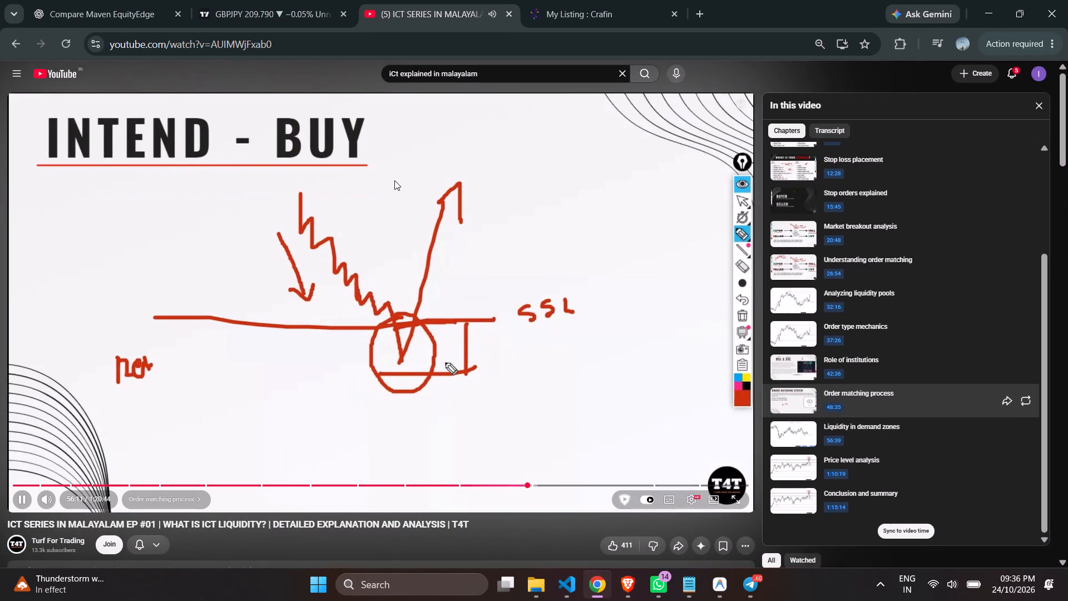
pyautogui.click(294, 0)
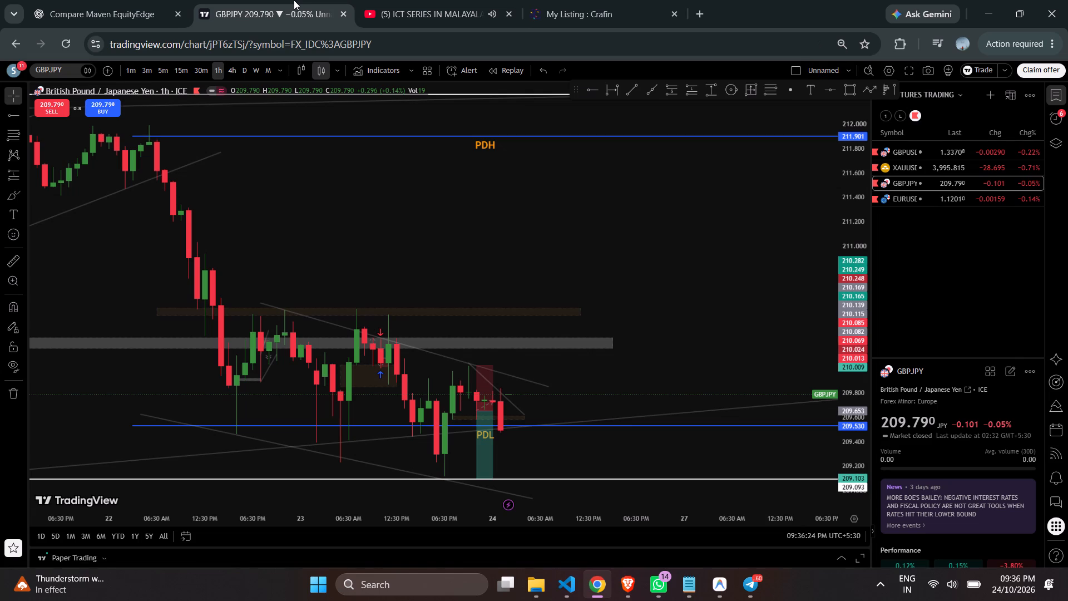
pyautogui.click(546, 299)
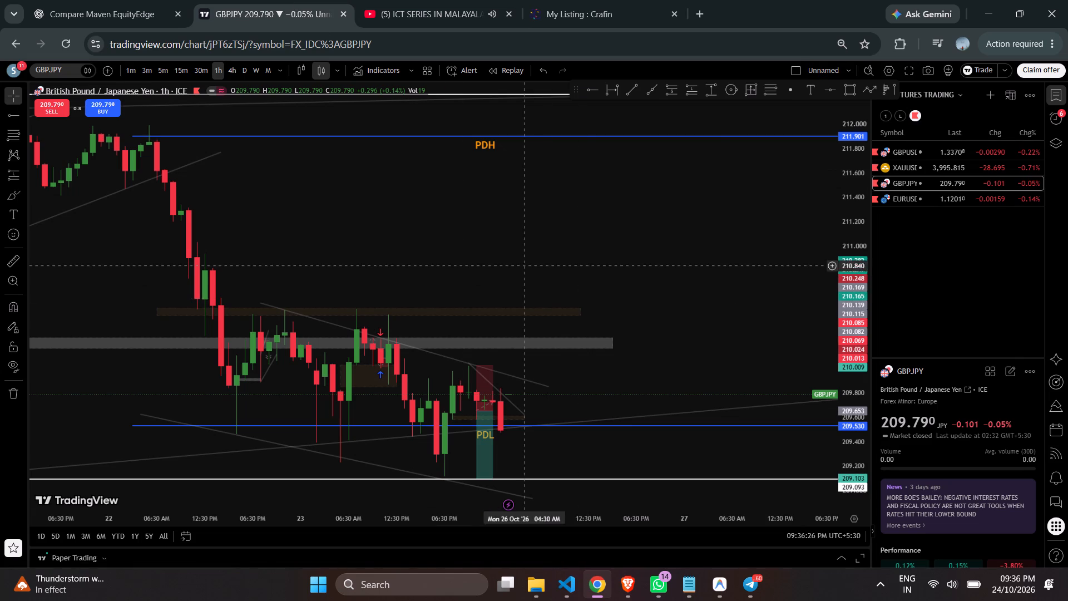
# Raise the laptop's screen brightness slightly from its minimum level and return to the chart.
pyautogui.click(946, 584)
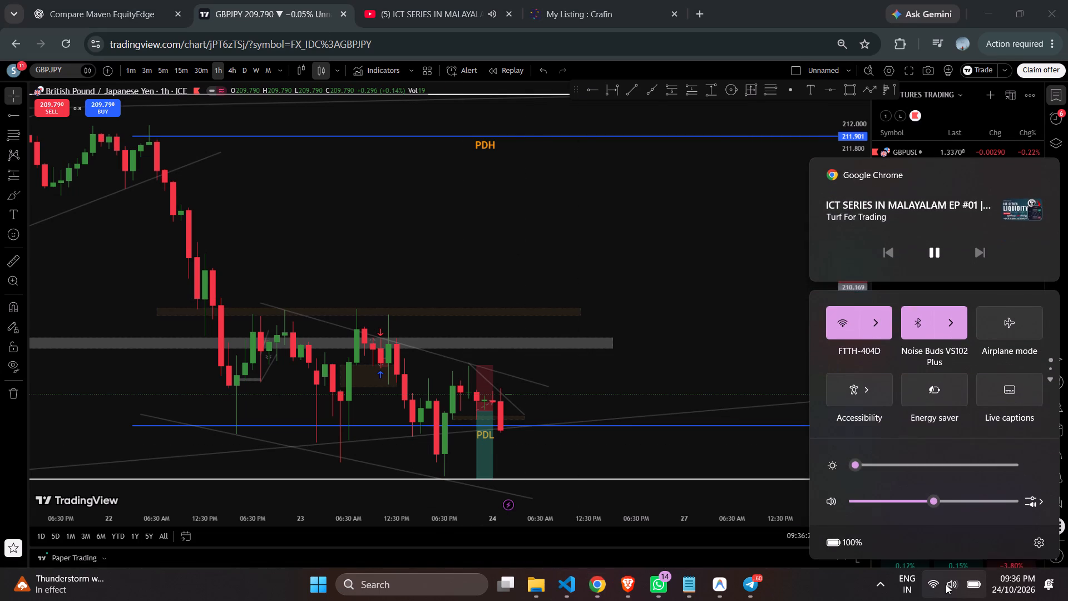
pyautogui.click(868, 461)
pyautogui.click(888, 466)
pyautogui.click(759, 257)
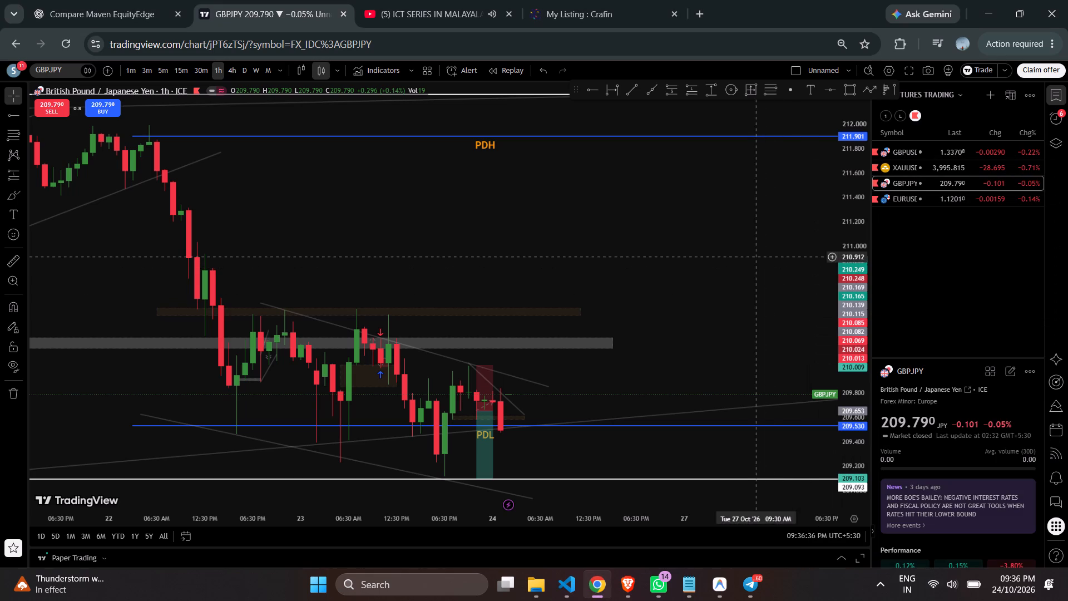
# Open the XAUUSD chart from the watchlist and set it to the daily timeframe.
pyautogui.click(913, 163)
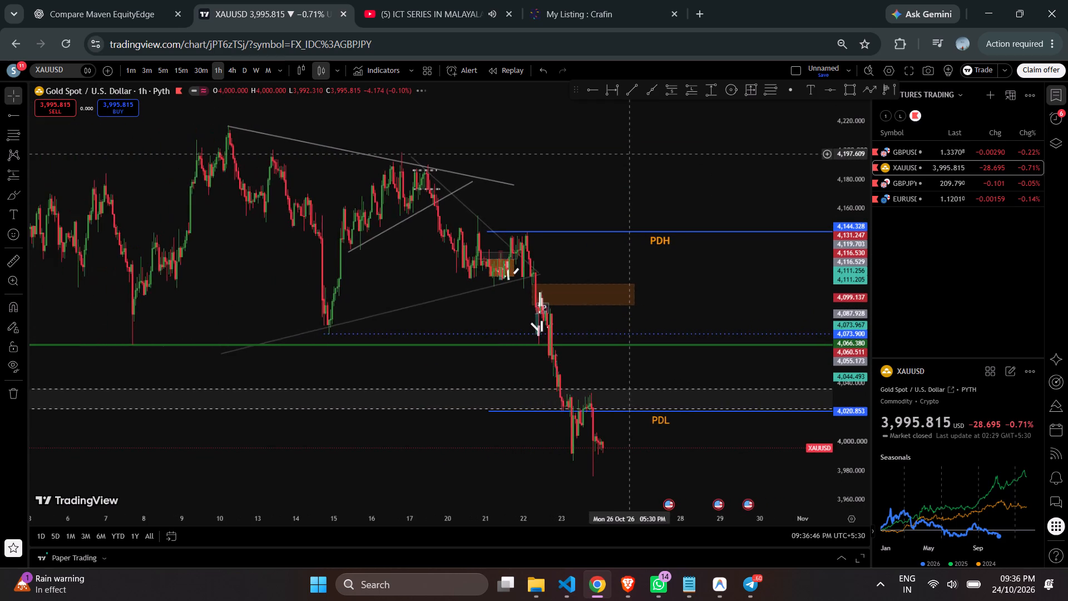
pyautogui.click(245, 74)
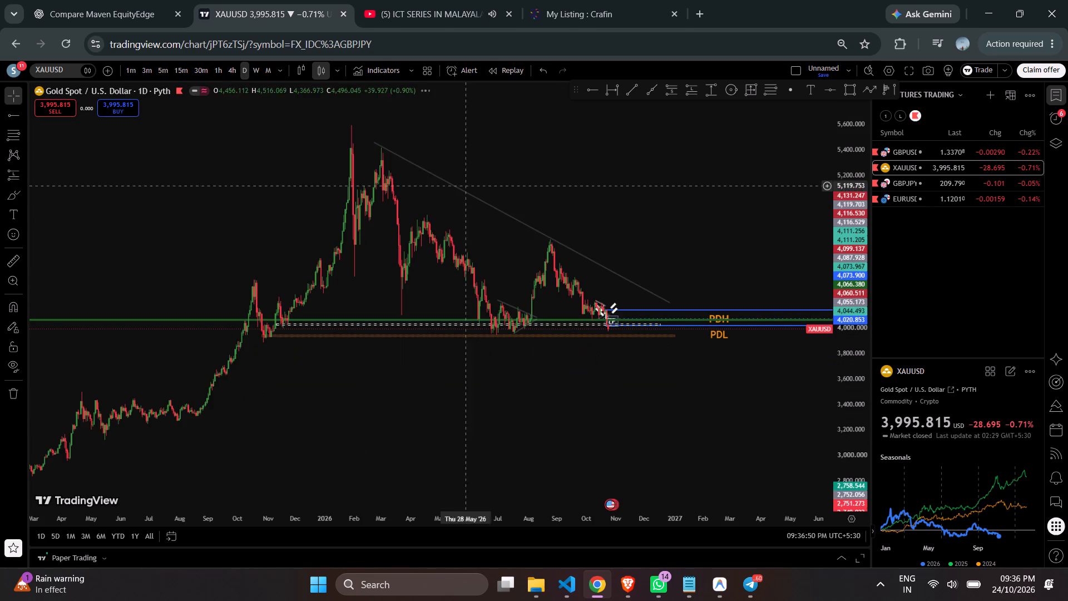
# Examine the XAUUSD daily chart around the latest candles, the PDH and PDL levels and the brown zone below.
pyautogui.click(635, 402)
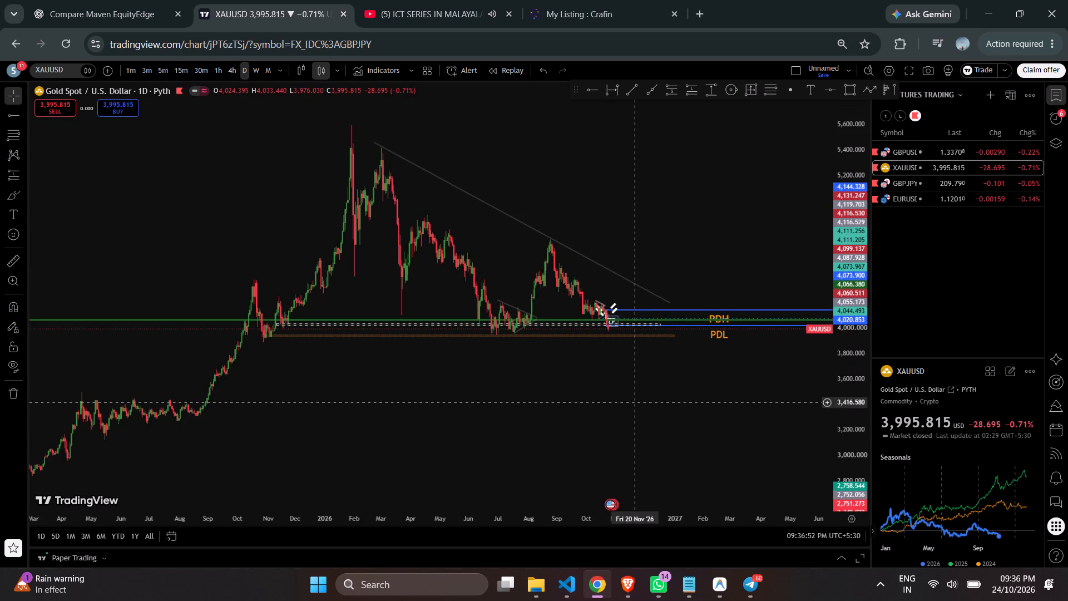
pyautogui.moveTo(620, 373); pyautogui.dragTo(580, 427)
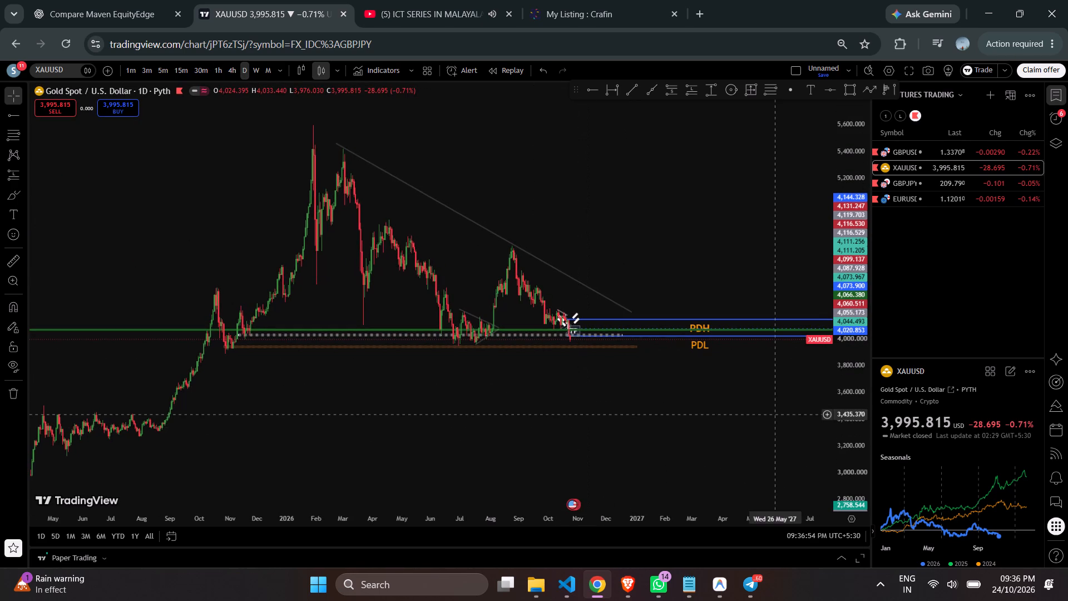
pyautogui.moveTo(839, 378); pyautogui.dragTo(837, 234)
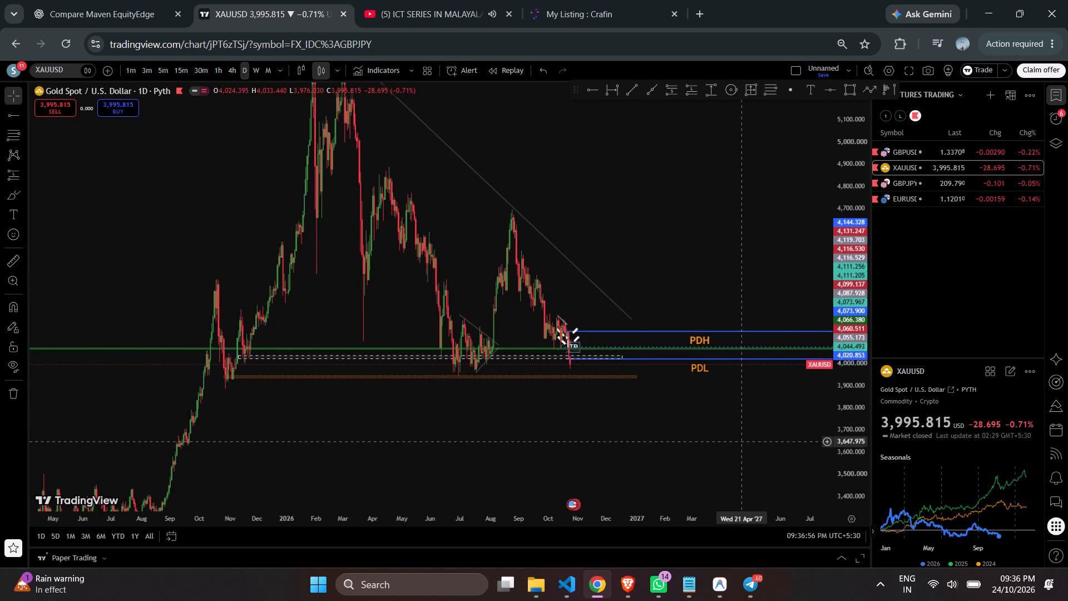
pyautogui.moveTo(639, 397); pyautogui.dragTo(525, 402)
pyautogui.doubleClick(525, 402)
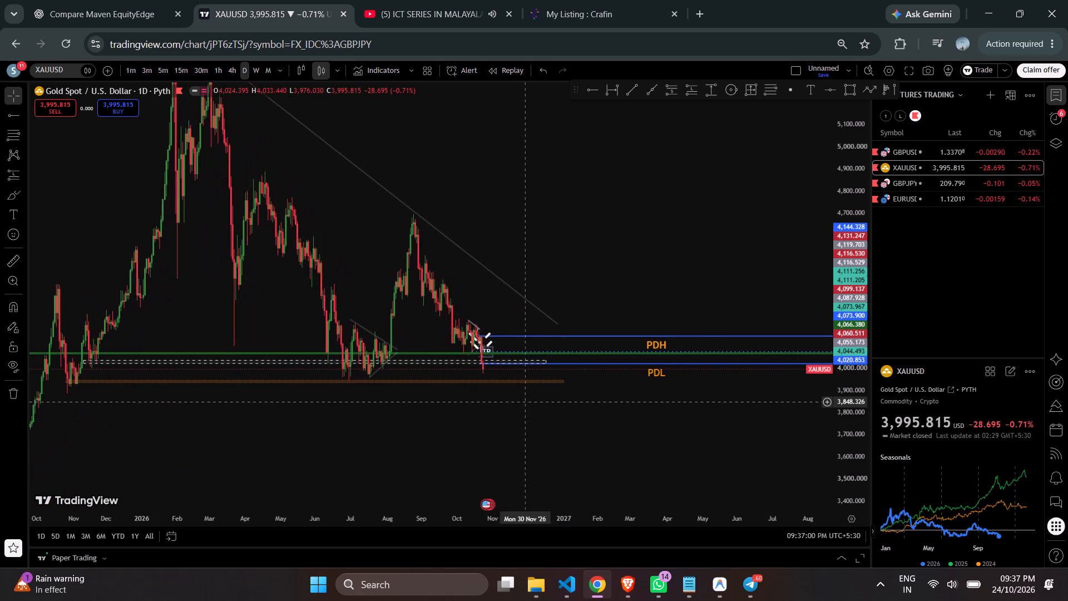
pyautogui.moveTo(848, 407); pyautogui.dragTo(856, 308)
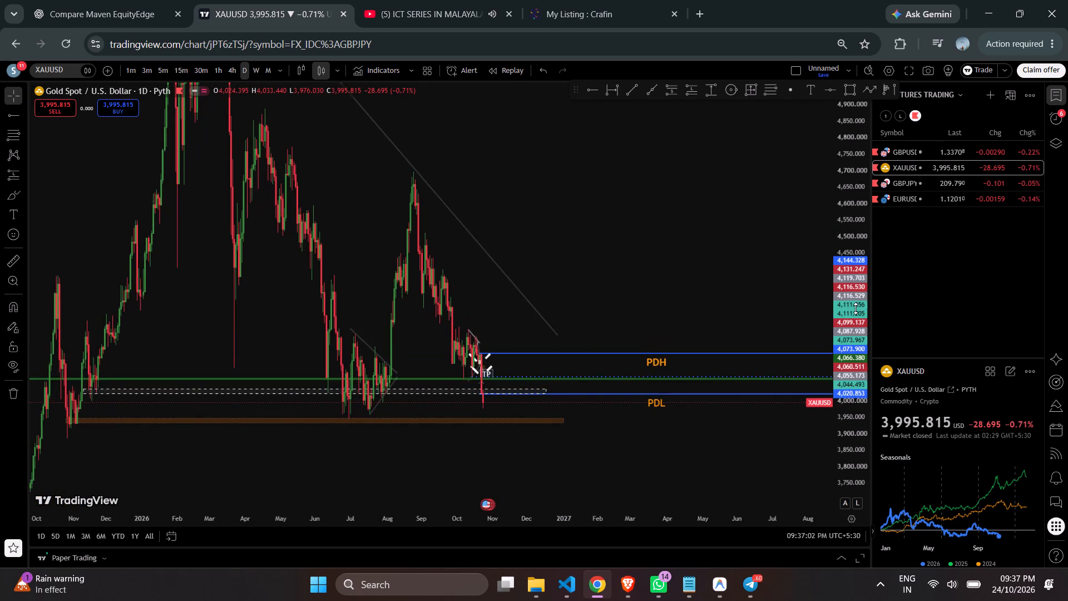
pyautogui.moveTo(856, 308); pyautogui.dragTo(855, 308)
pyautogui.moveTo(641, 421); pyautogui.dragTo(714, 363)
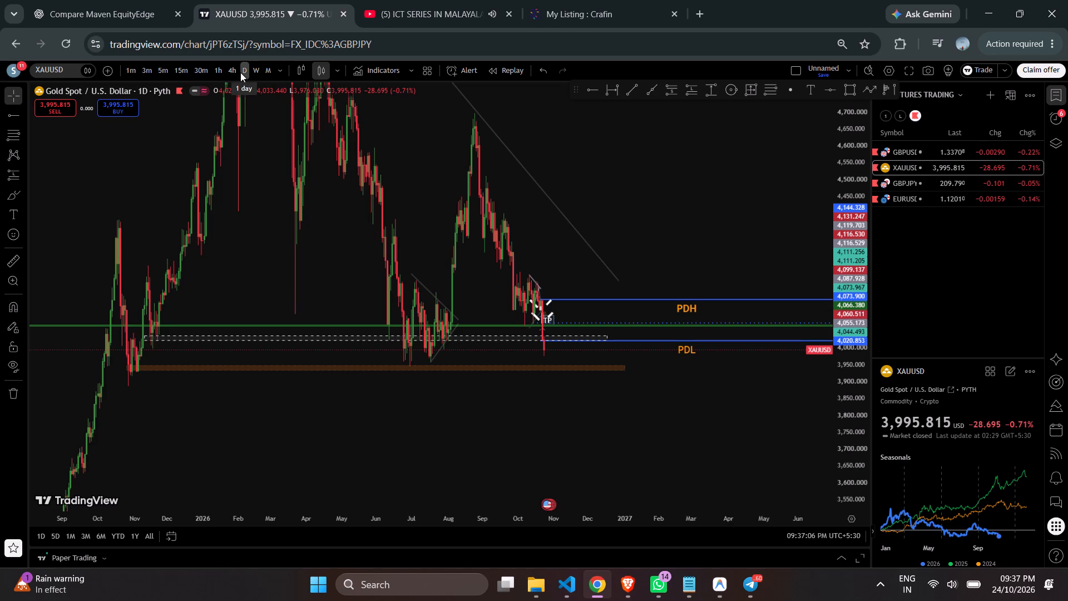
# Examine XAUUSD on the 4-hour timeframe, focusing on the latest decline around the PDL level and the brown zone.
pyautogui.click(233, 68)
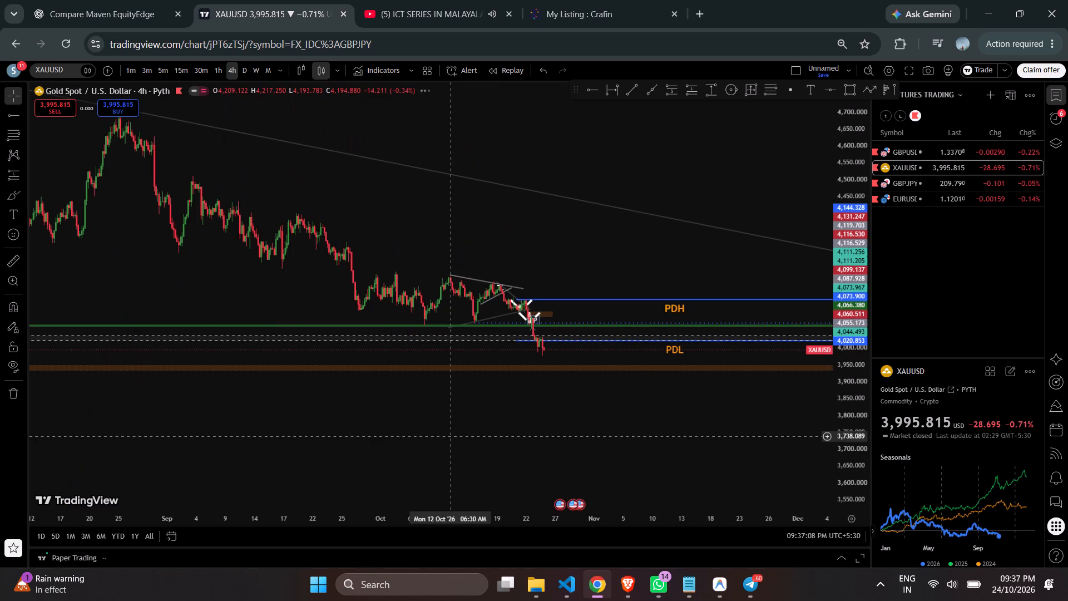
pyautogui.tripleClick(421, 488)
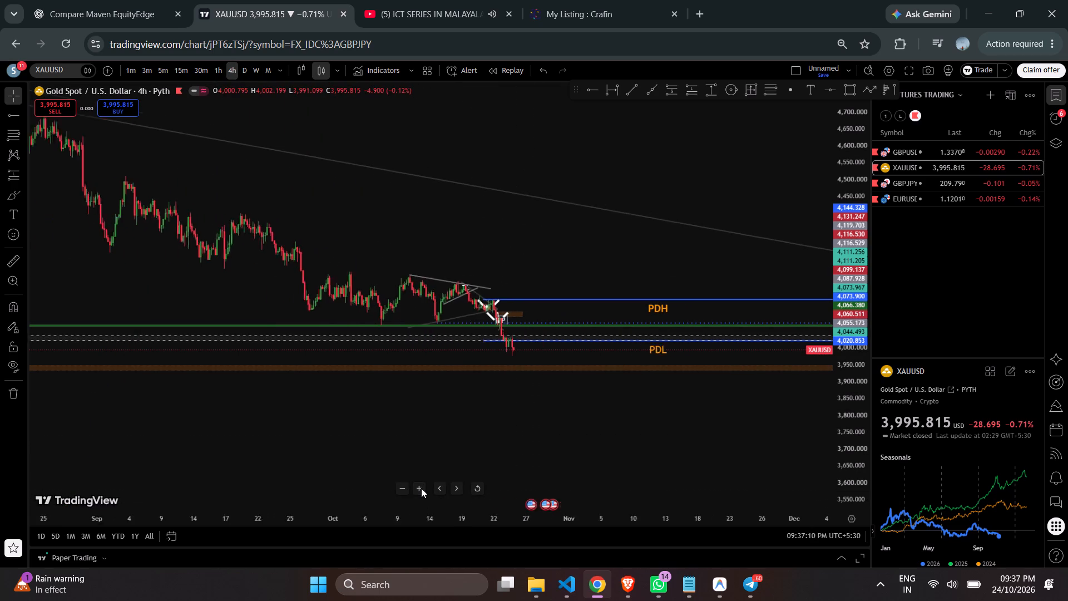
pyautogui.doubleClick(421, 488)
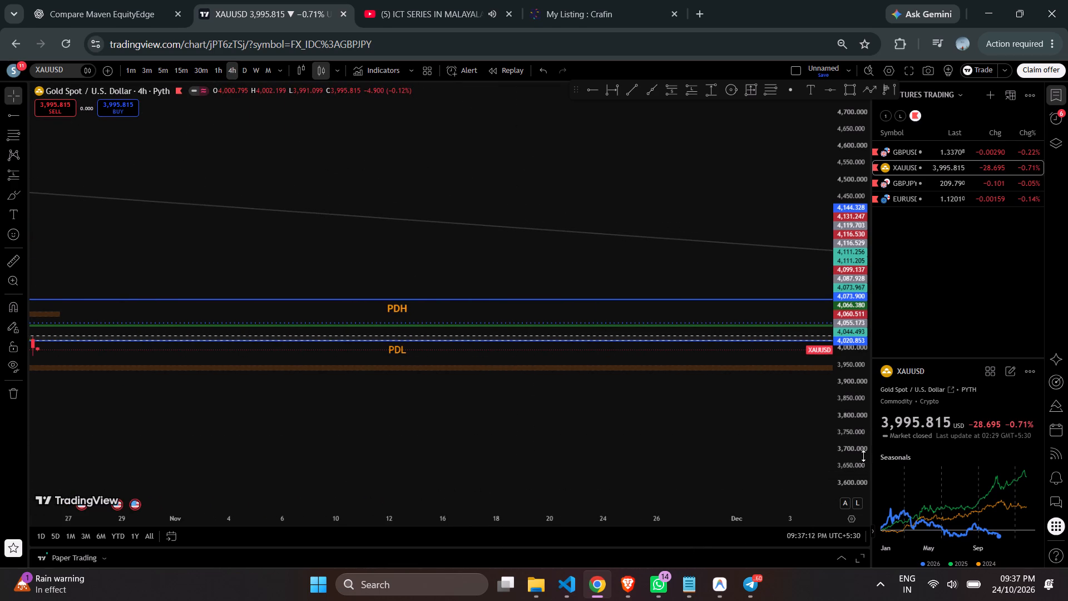
pyautogui.moveTo(864, 455); pyautogui.dragTo(858, 291)
pyautogui.moveTo(482, 219); pyautogui.dragTo(714, 245)
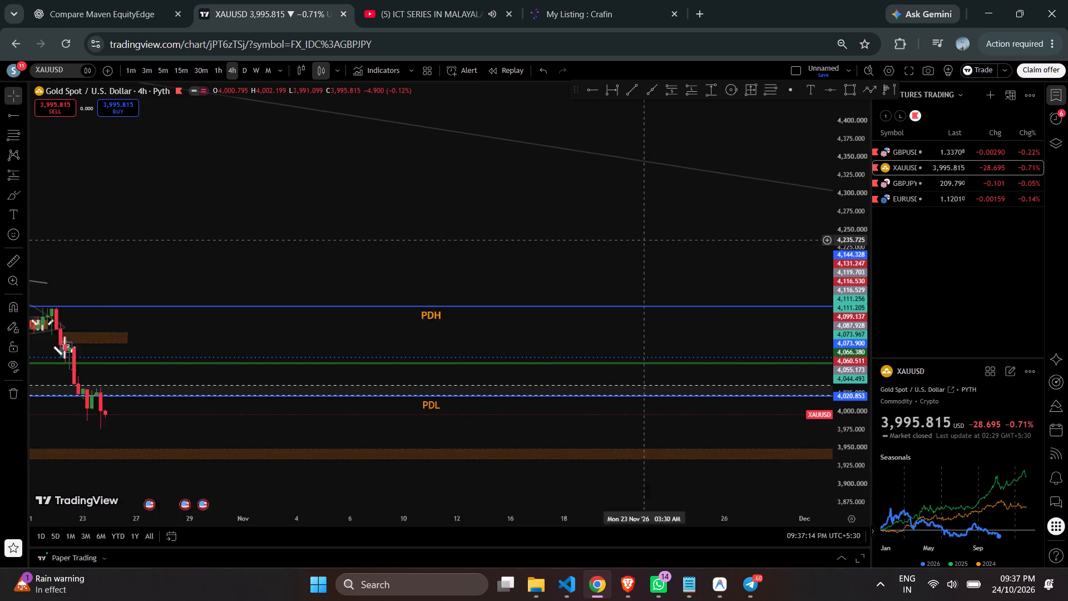
pyautogui.moveTo(714, 245); pyautogui.dragTo(719, 244)
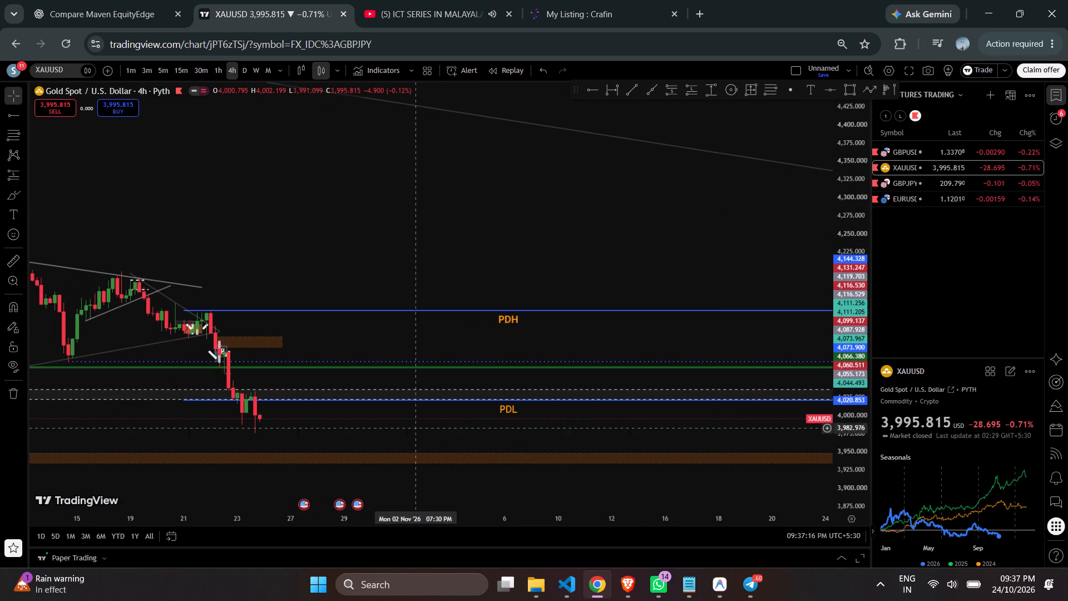
pyautogui.moveTo(365, 442); pyautogui.dragTo(357, 336)
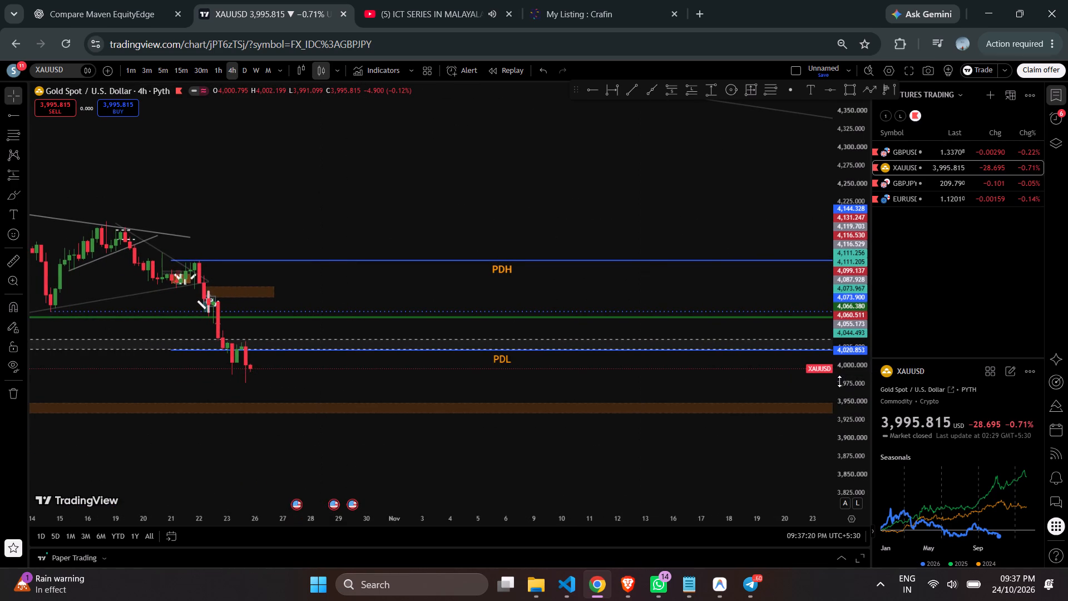
pyautogui.moveTo(839, 381); pyautogui.dragTo(850, 303)
pyautogui.moveTo(498, 417); pyautogui.dragTo(620, 336)
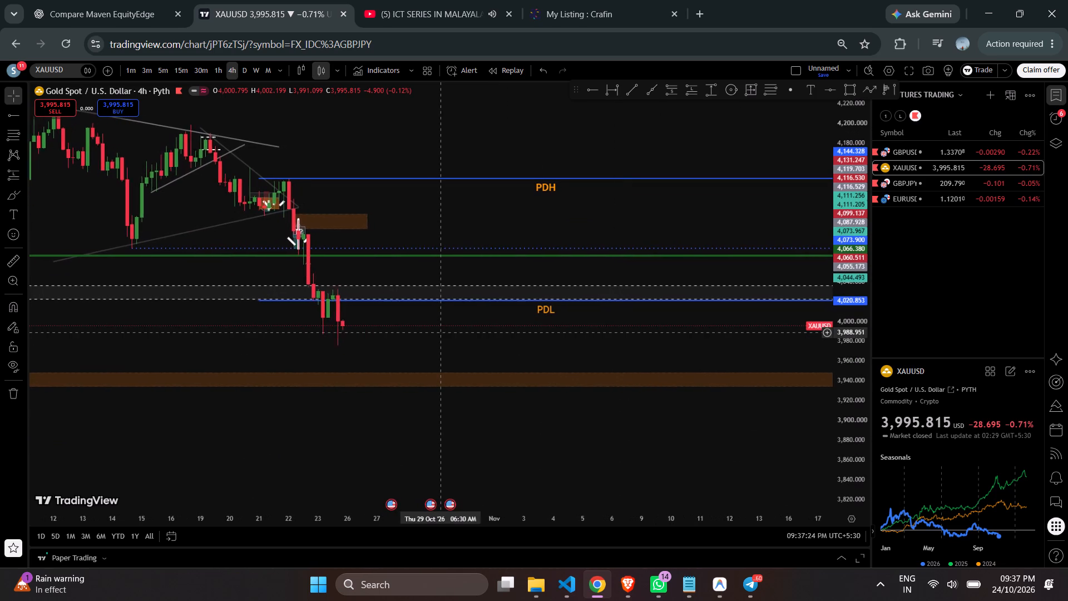
pyautogui.moveTo(858, 368); pyautogui.dragTo(855, 218)
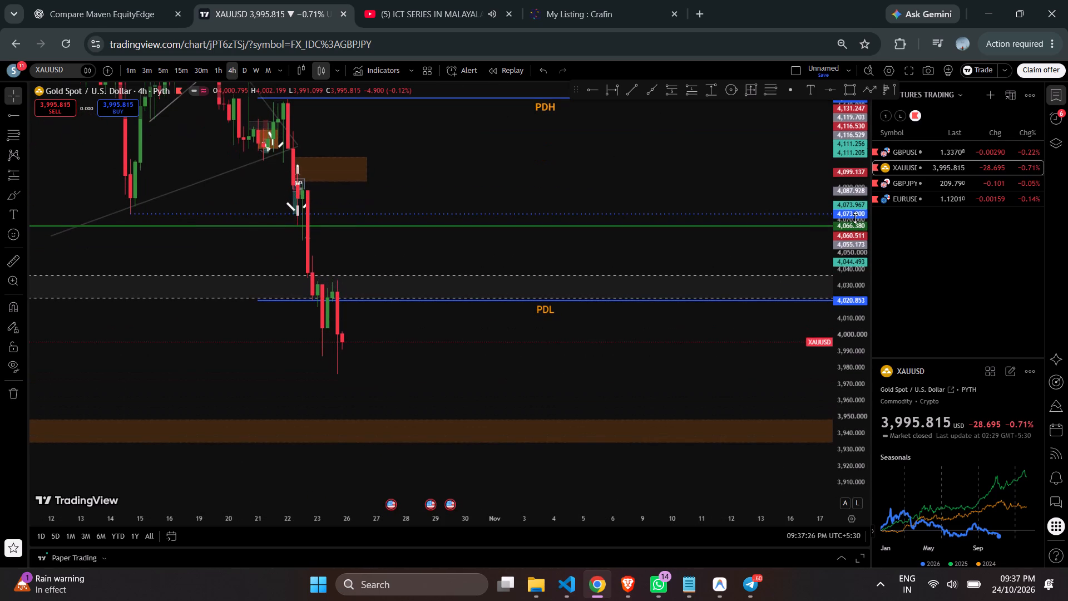
pyautogui.moveTo(457, 331); pyautogui.dragTo(601, 336)
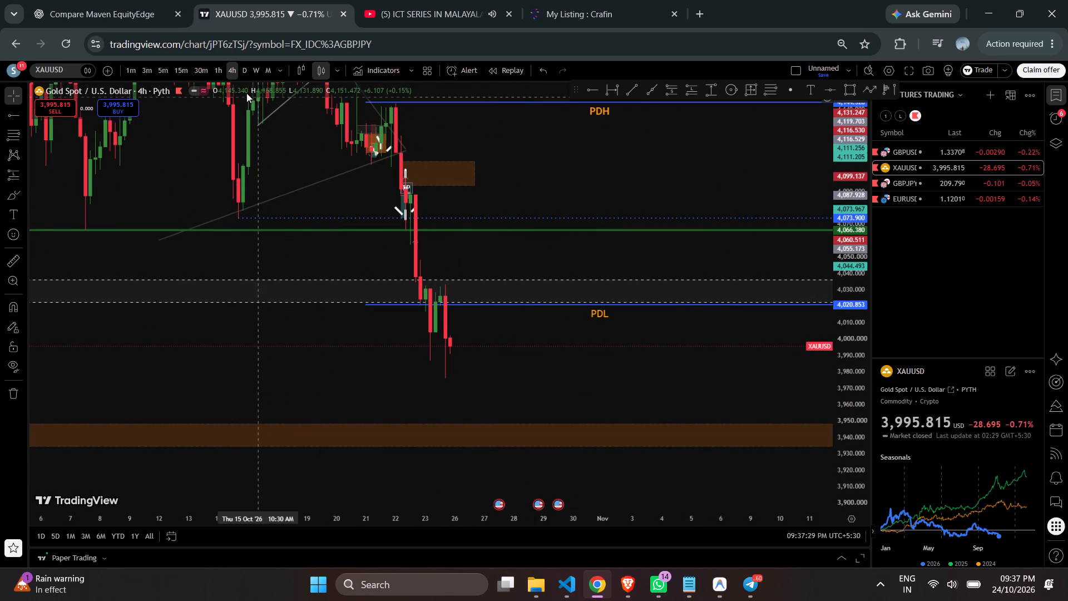
# Examine the latest XAUUSD decline on the 1-hour, 30-minute and 15-minute timeframes in turn.
pyautogui.click(221, 66)
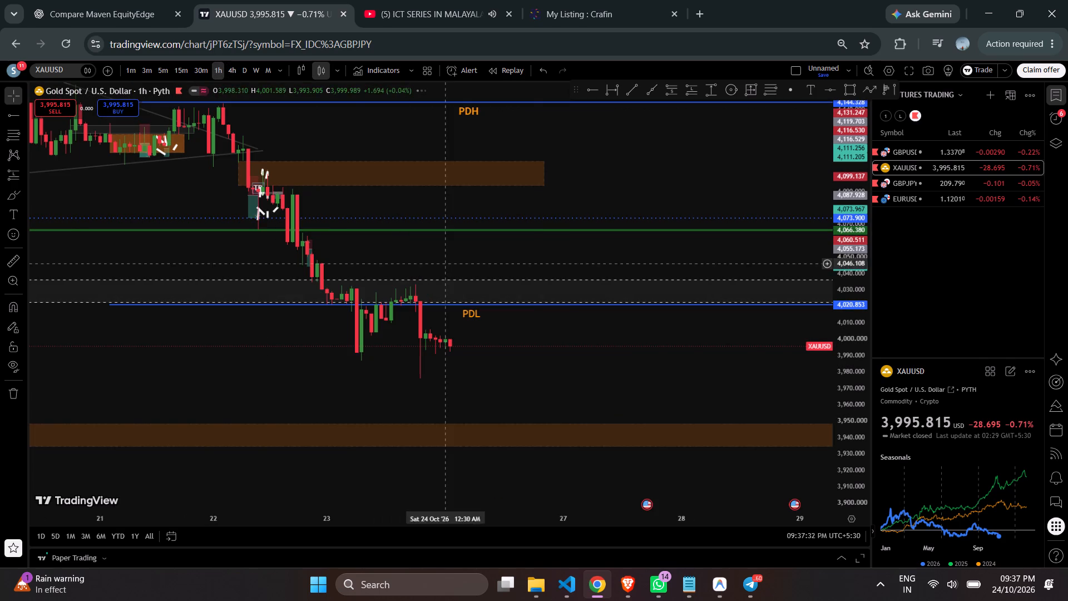
pyautogui.moveTo(843, 405); pyautogui.dragTo(845, 329)
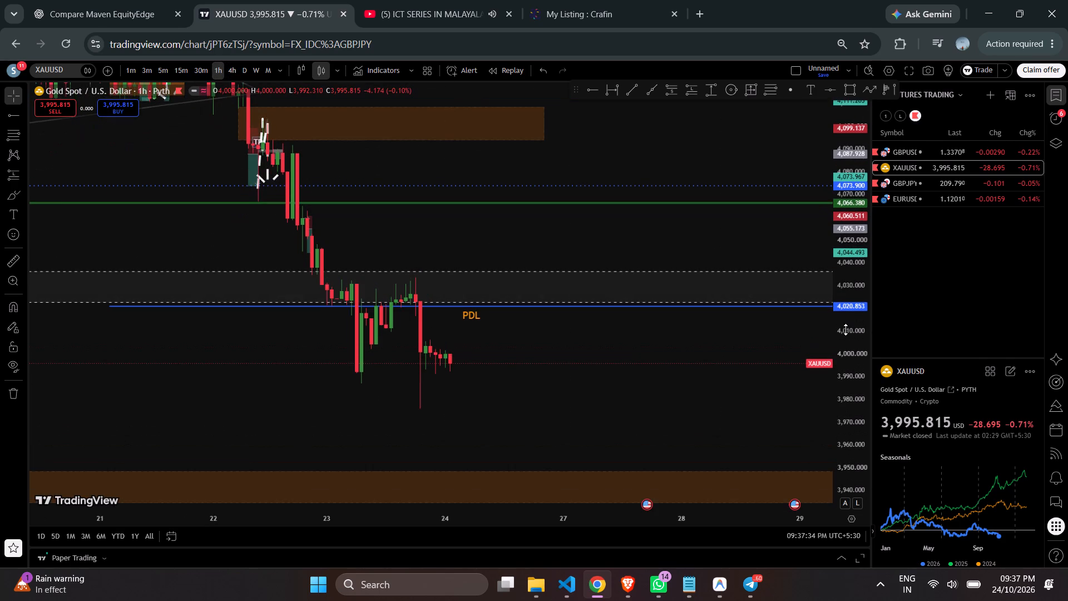
pyautogui.moveTo(845, 329); pyautogui.dragTo(845, 329)
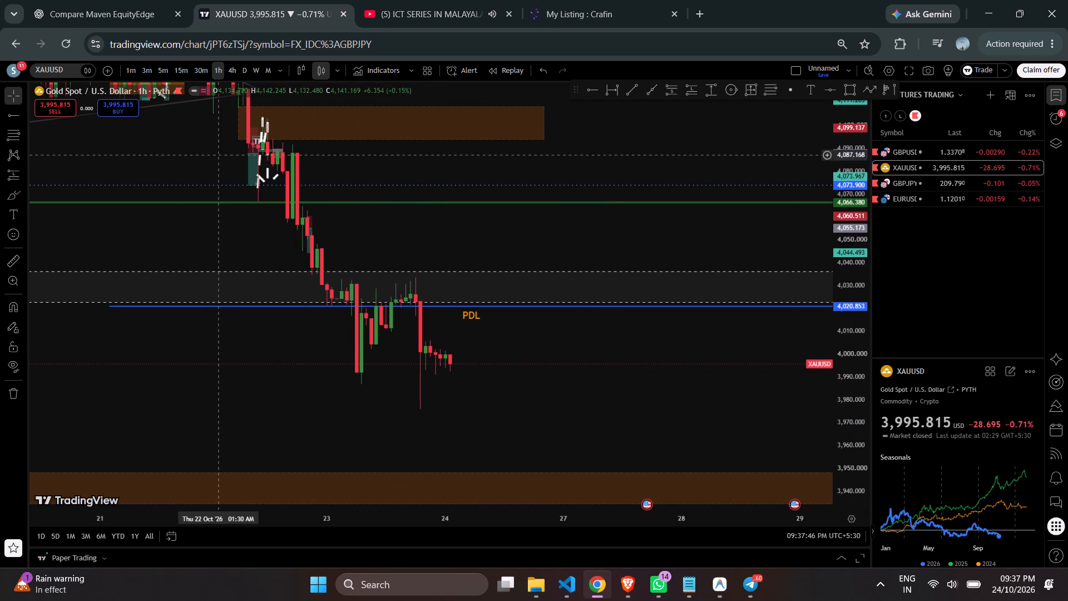
pyautogui.click(201, 67)
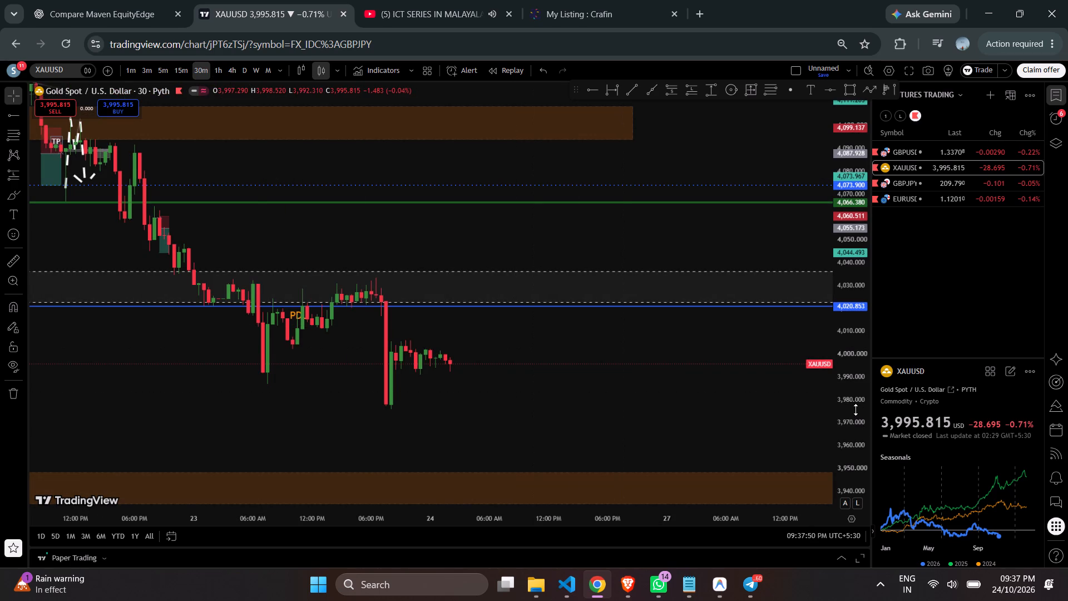
pyautogui.moveTo(856, 410); pyautogui.dragTo(852, 337)
pyautogui.moveTo(519, 391); pyautogui.dragTo(519, 422)
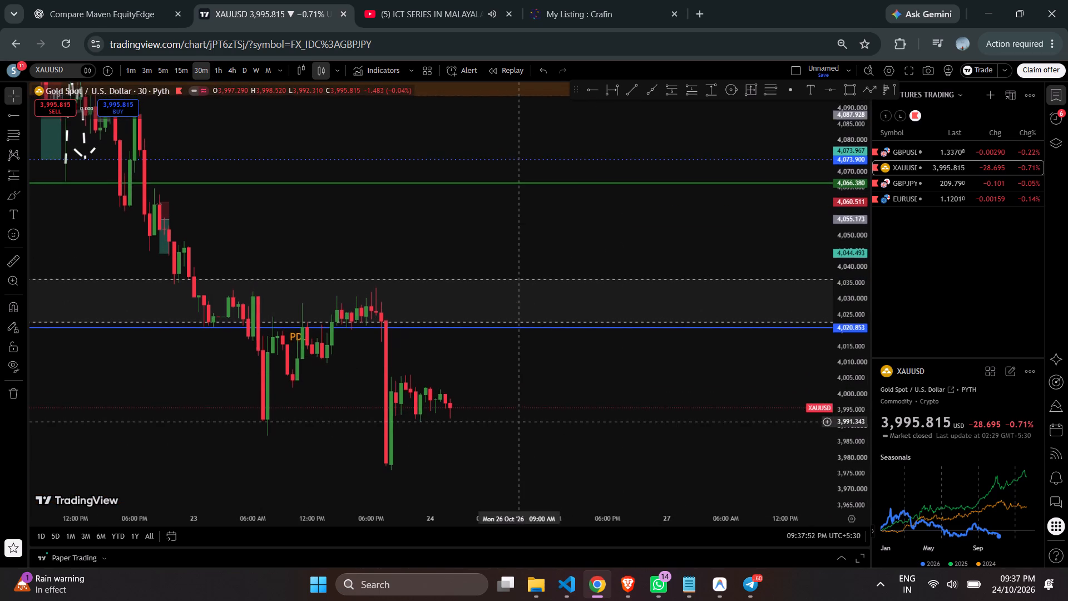
pyautogui.moveTo(519, 422); pyautogui.dragTo(519, 421)
pyautogui.moveTo(843, 305); pyautogui.dragTo(849, 378)
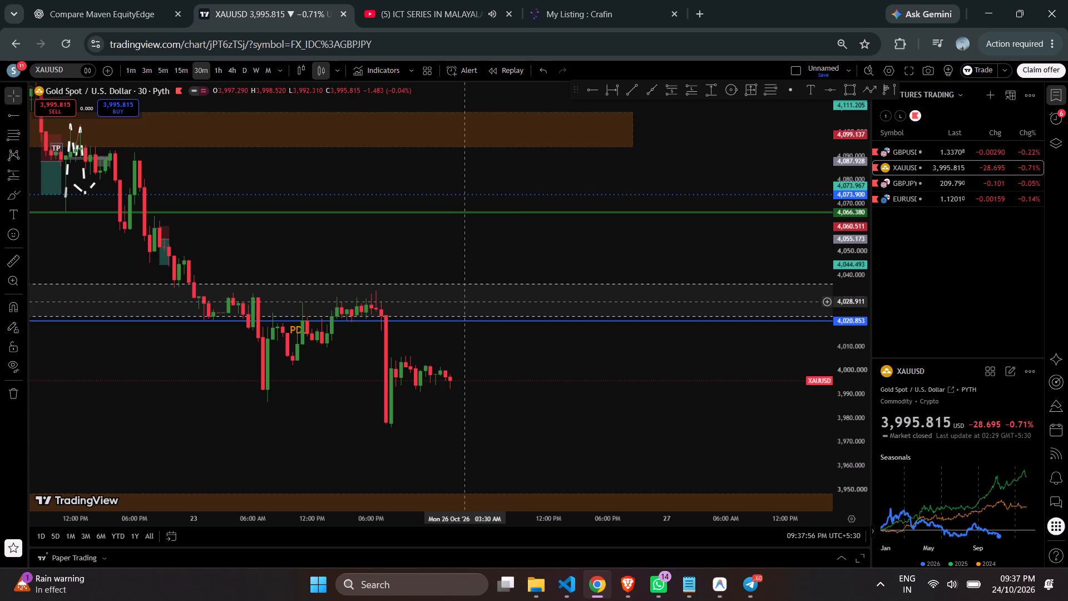
pyautogui.click(182, 74)
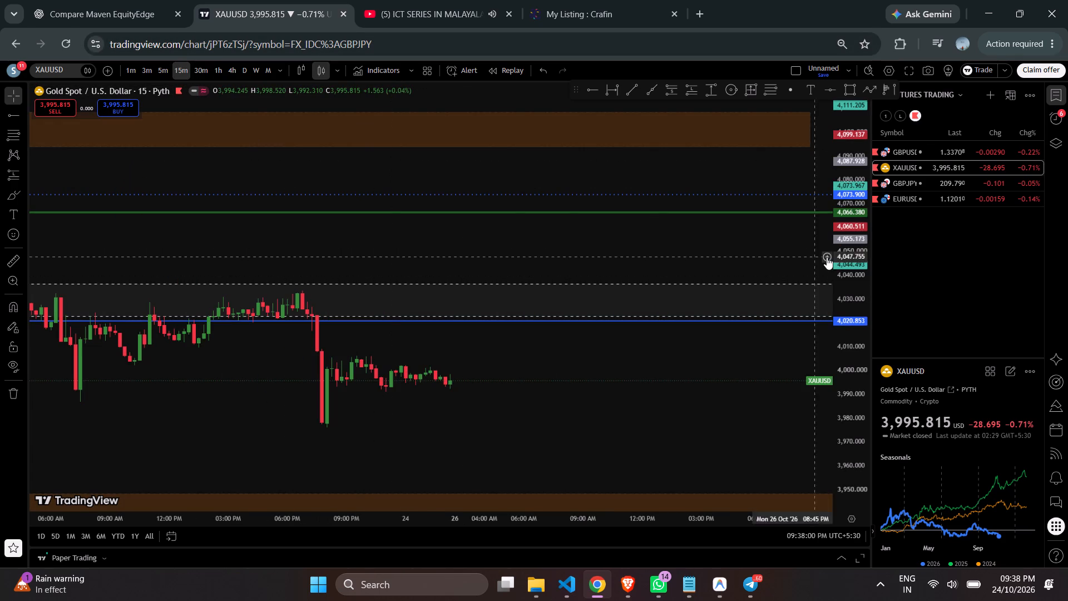
pyautogui.moveTo(848, 291); pyautogui.dragTo(833, 198)
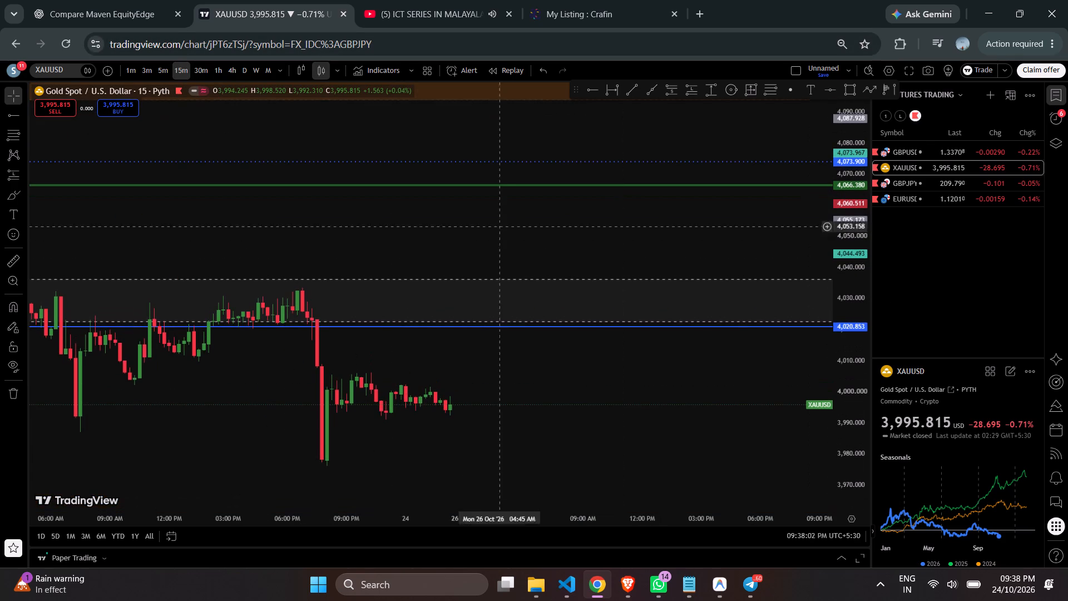
pyautogui.click(490, 215)
pyautogui.moveTo(490, 215); pyautogui.dragTo(748, 156)
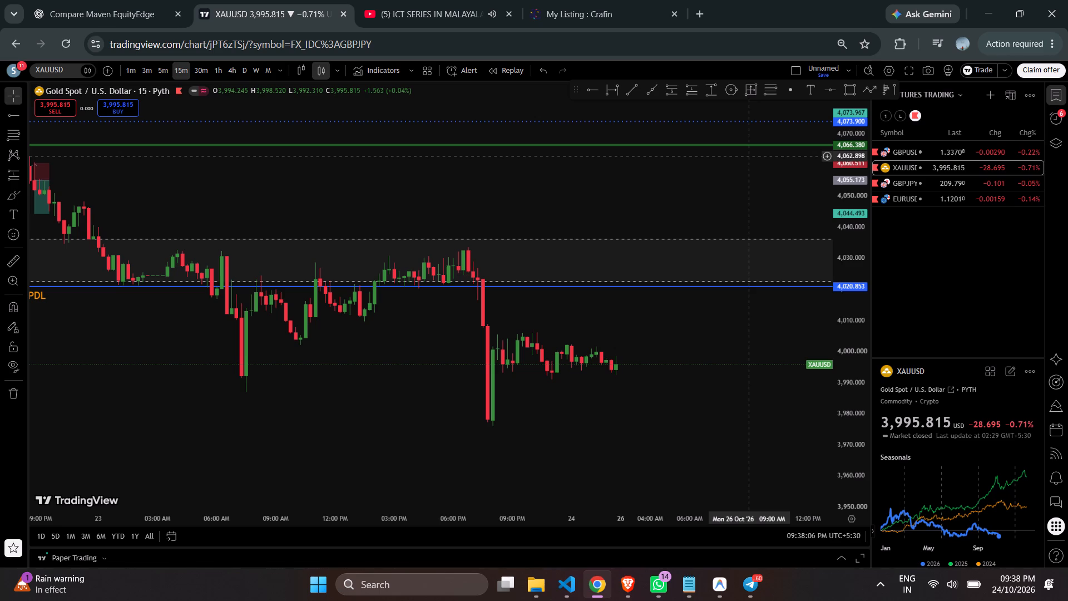
# On the 5-minute XAUUSD chart, draw a horizontal trend line at about 3,993 along the consolidation lows up to the latest candle.
pyautogui.click(160, 63)
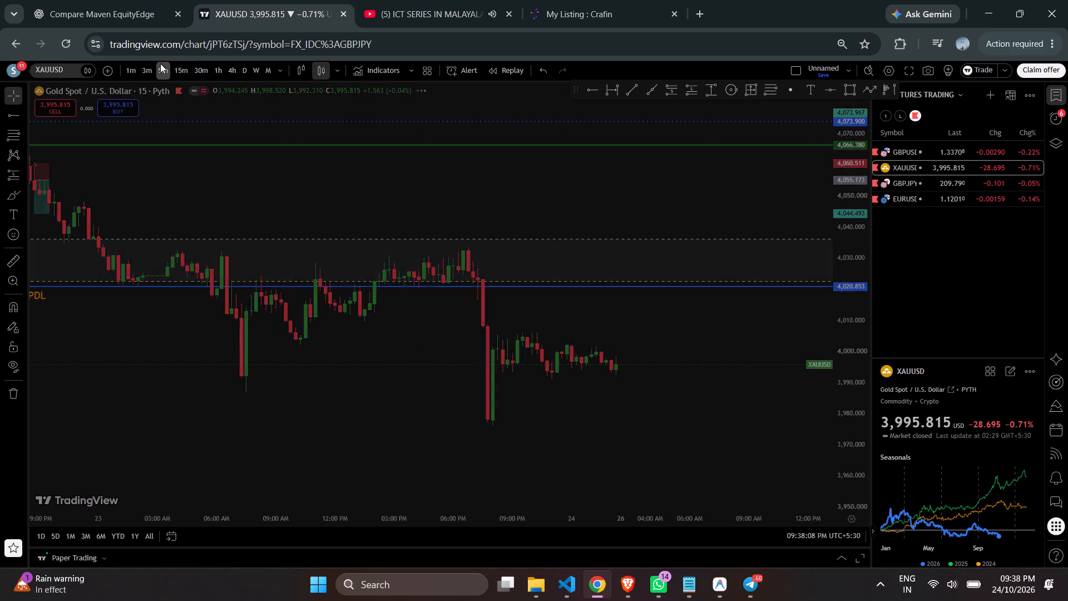
pyautogui.rightClick(438, 188)
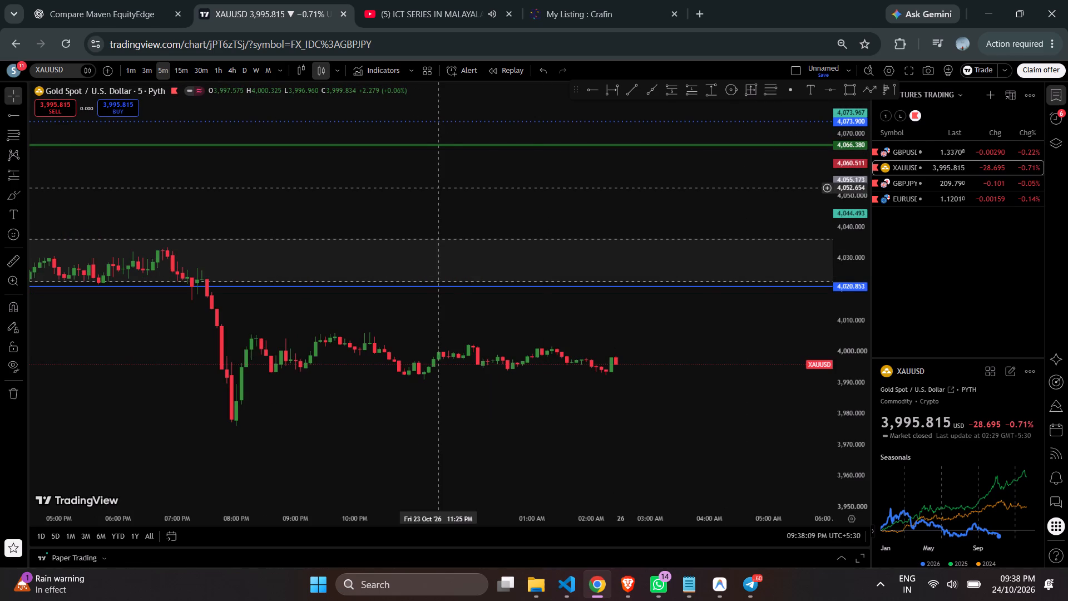
pyautogui.rightClick(451, 188)
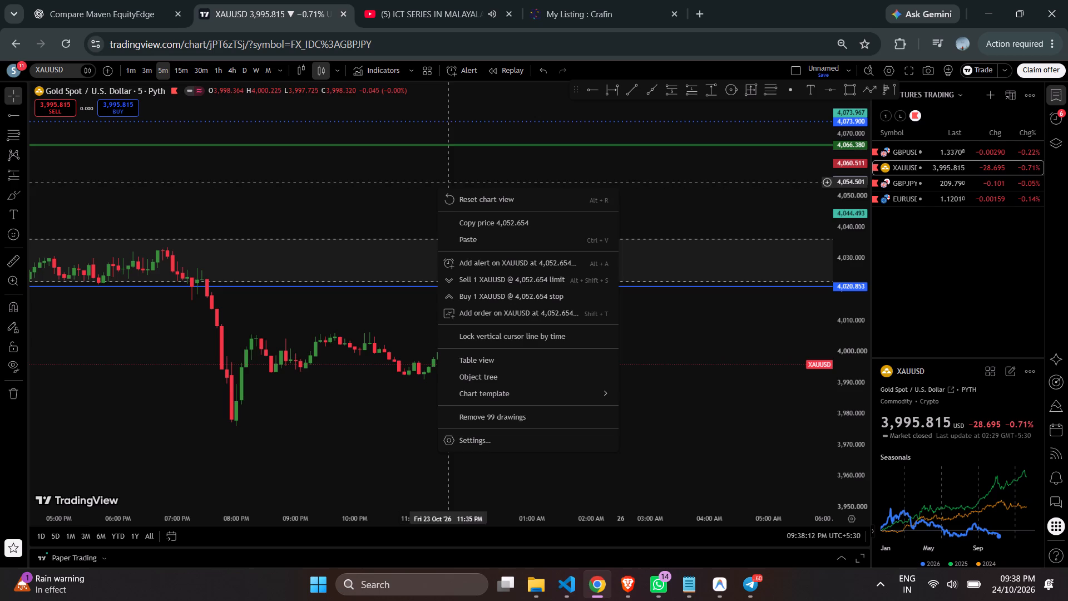
pyautogui.click(467, 199)
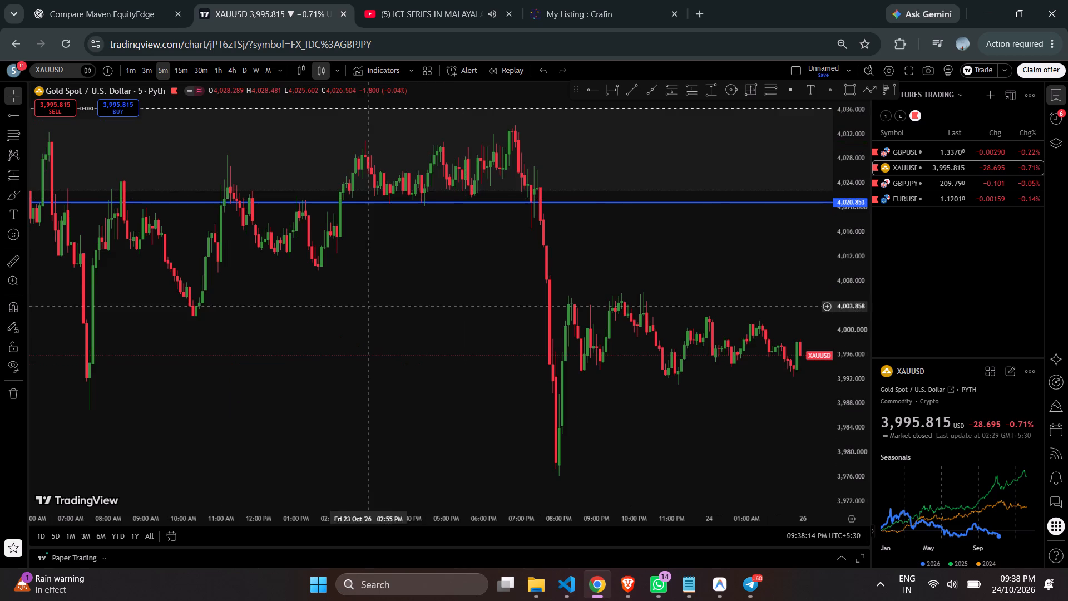
pyautogui.click(630, 93)
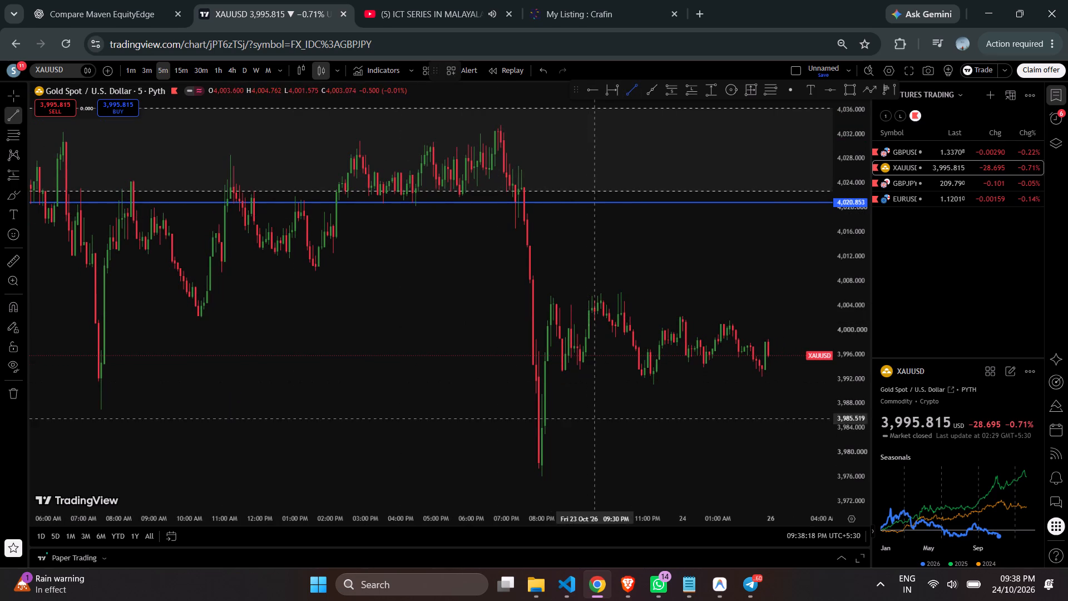
pyautogui.moveTo(568, 373); pyautogui.dragTo(774, 373)
pyautogui.click(774, 373)
pyautogui.moveTo(690, 421); pyautogui.dragTo(551, 415)
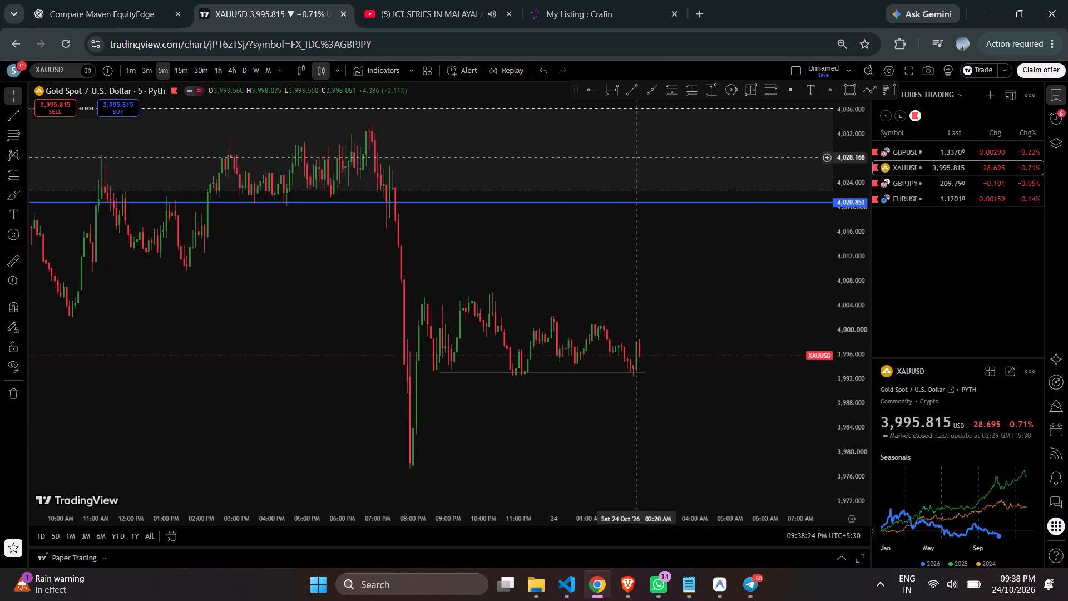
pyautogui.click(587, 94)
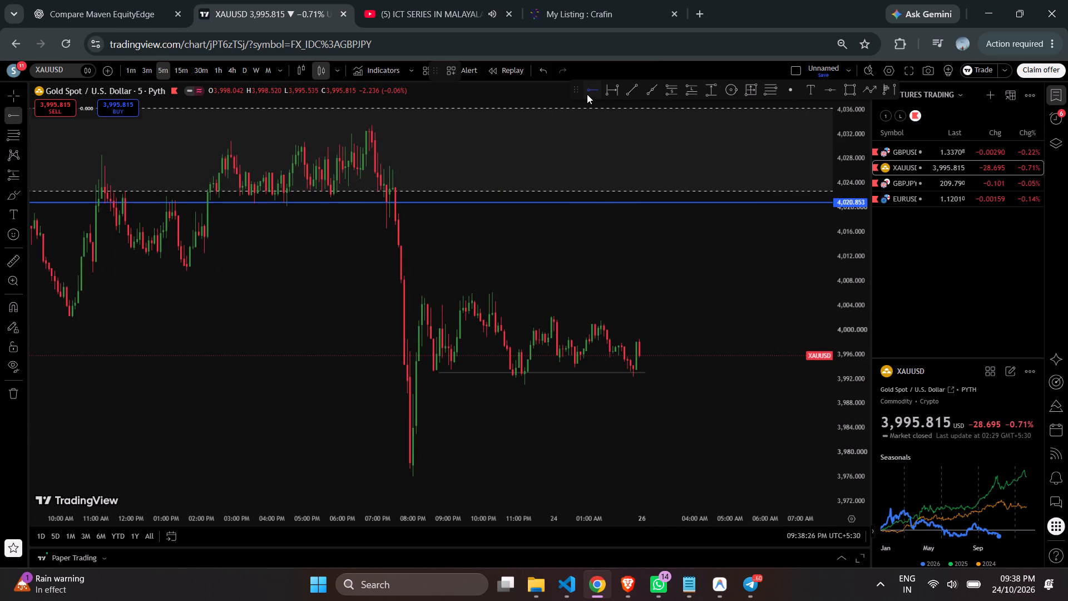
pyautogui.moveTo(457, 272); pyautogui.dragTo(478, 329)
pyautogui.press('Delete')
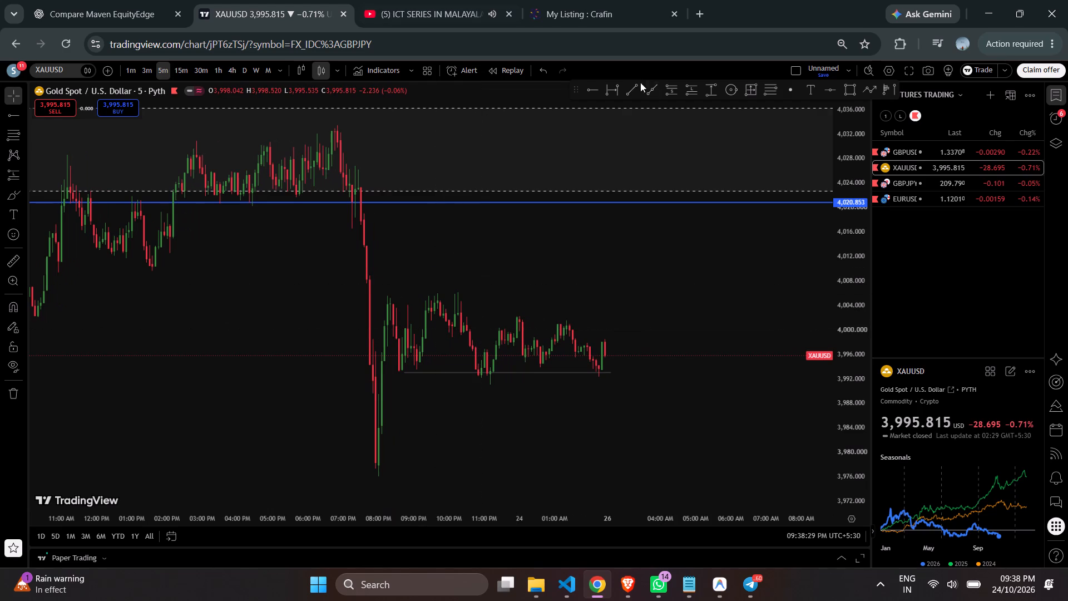
# Draw a descending trend line above the consolidation highs from about 4,009 at 09:45 PM on 23 Oct to about 3,996 on 26 Oct.
pyautogui.click(630, 90)
pyautogui.moveTo(439, 277); pyautogui.dragTo(483, 284)
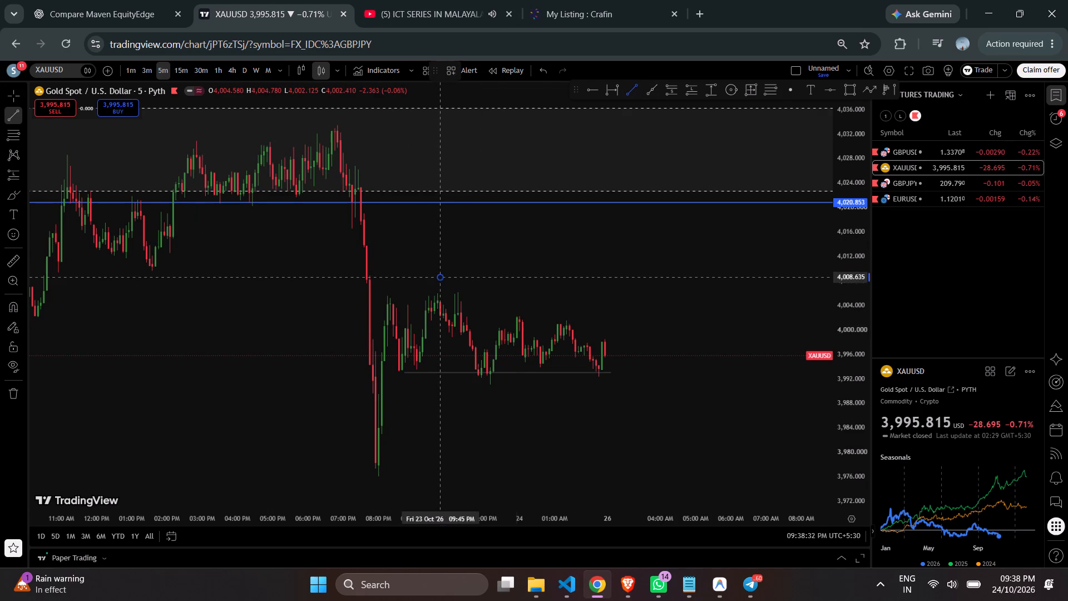
pyautogui.moveTo(483, 284); pyautogui.dragTo(663, 356)
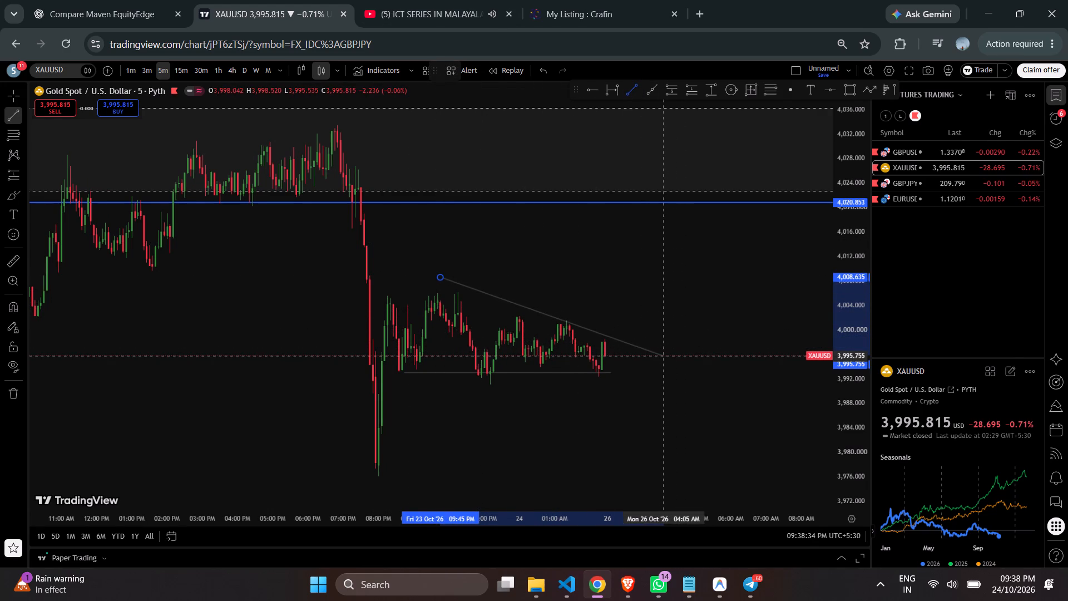
pyautogui.moveTo(663, 356); pyautogui.dragTo(663, 355)
pyautogui.click(663, 355)
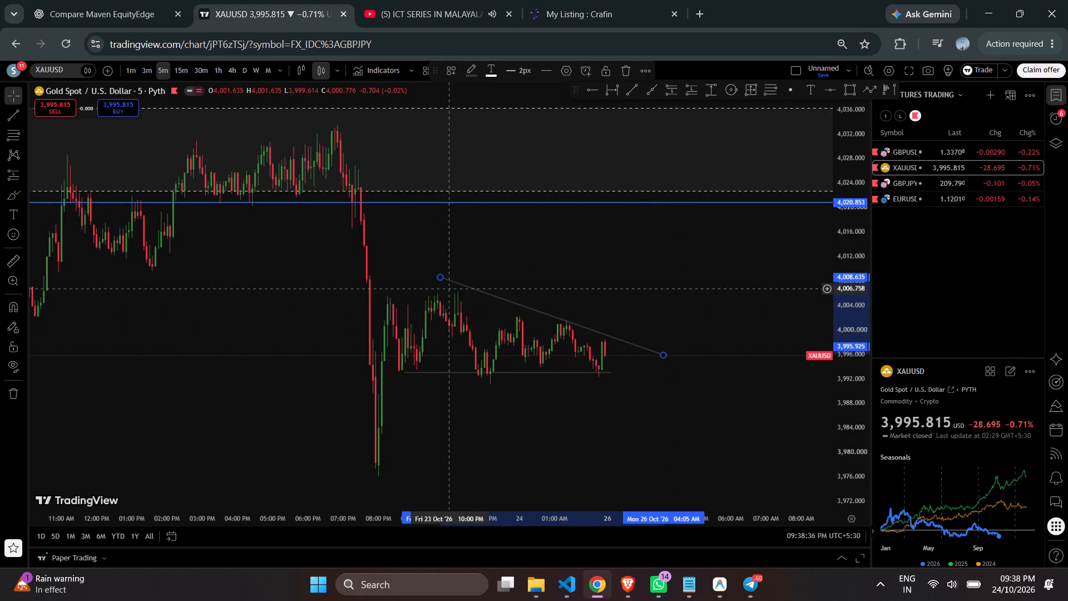
# Move the descending trend line's start point to about 4,007 at 09:40 PM on 23 Oct, closer to the consolidation highs.
pyautogui.moveTo(439, 277); pyautogui.dragTo(437, 285)
pyautogui.click(437, 285)
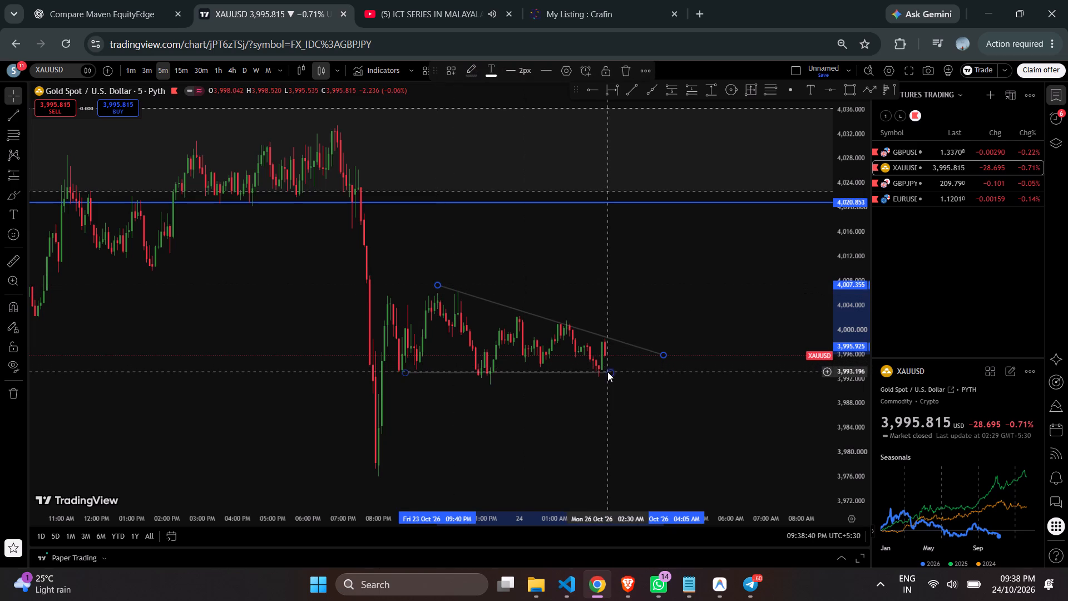
# Extend the lower trend line's end at about 3,993 to slightly beyond the descending line's end at 04:05 AM on 26 Oct.
pyautogui.click(607, 372)
pyautogui.moveTo(612, 370); pyautogui.dragTo(664, 370)
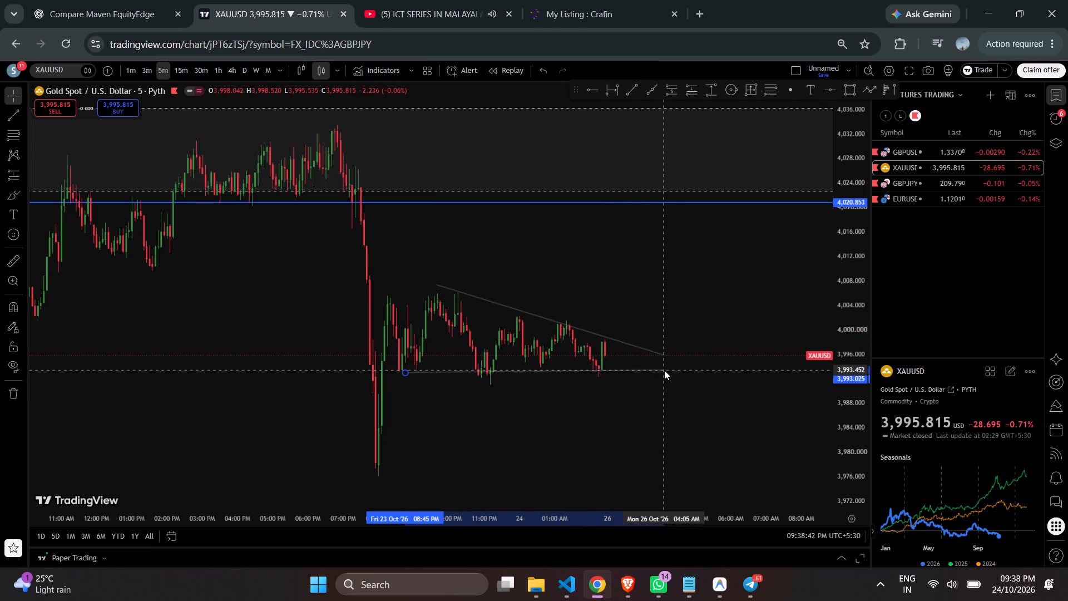
pyautogui.moveTo(664, 370); pyautogui.dragTo(677, 370)
pyautogui.click(636, 336)
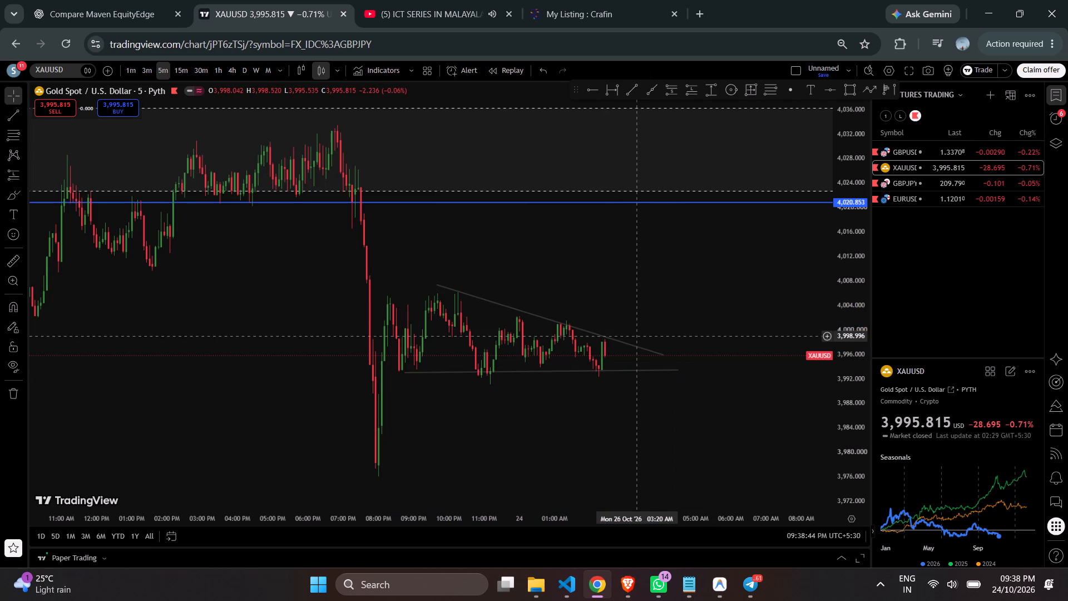
# Examine the XAUUSD consolidation between the two trend lines on the 3-minute timeframe.
pyautogui.moveTo(595, 316); pyautogui.dragTo(516, 316)
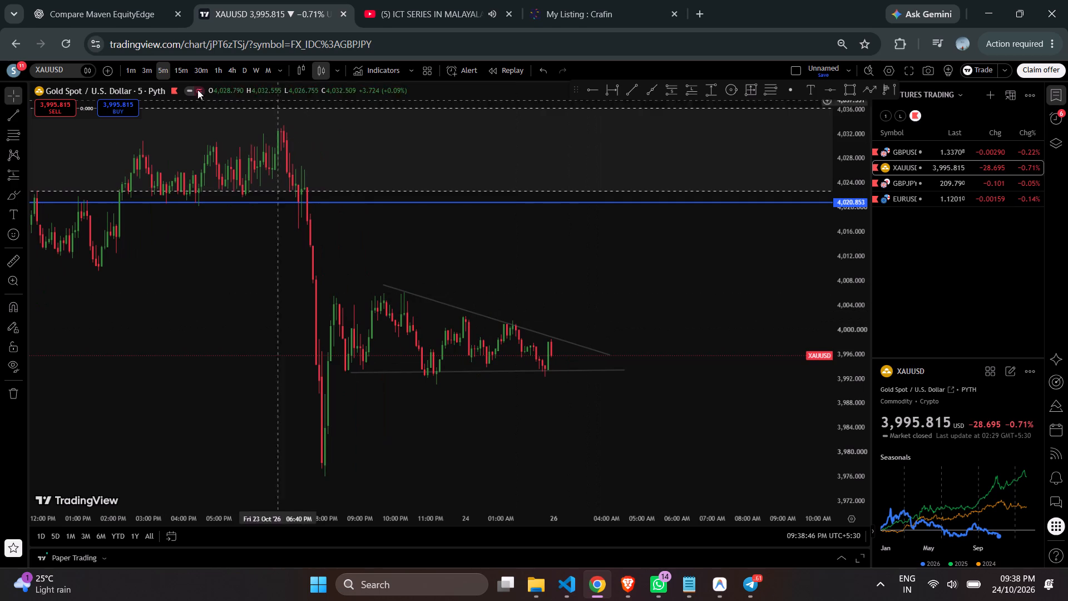
pyautogui.click(147, 67)
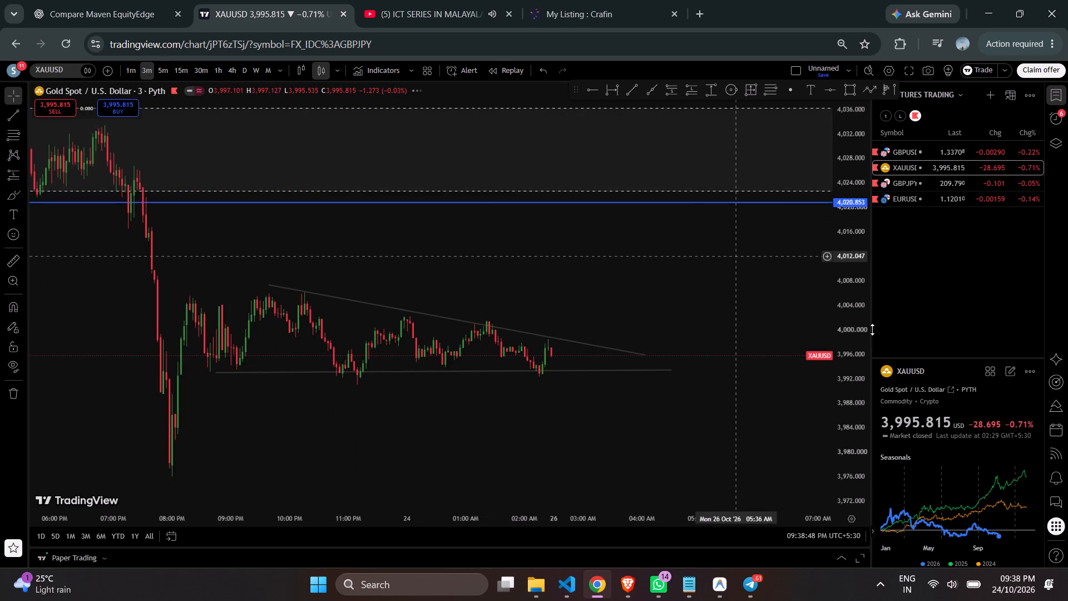
pyautogui.moveTo(861, 366); pyautogui.dragTo(838, 257)
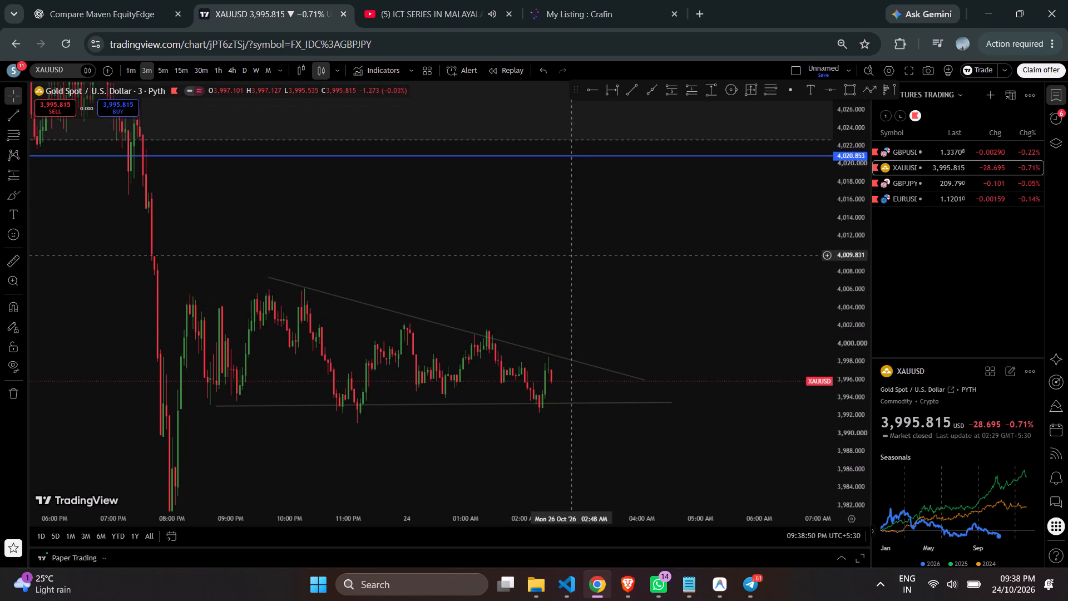
pyautogui.click(572, 255)
pyautogui.moveTo(572, 255); pyautogui.dragTo(532, 188)
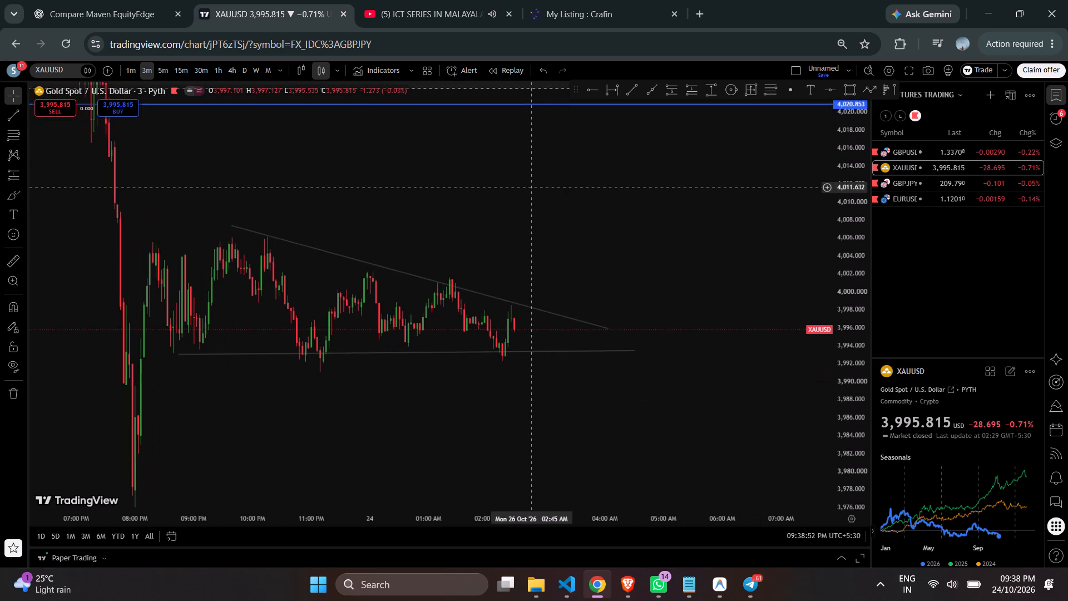
# Examine the latest XAUUSD candles between the two trend lines on the 1-minute timeframe at different price scales.
pyautogui.click(133, 75)
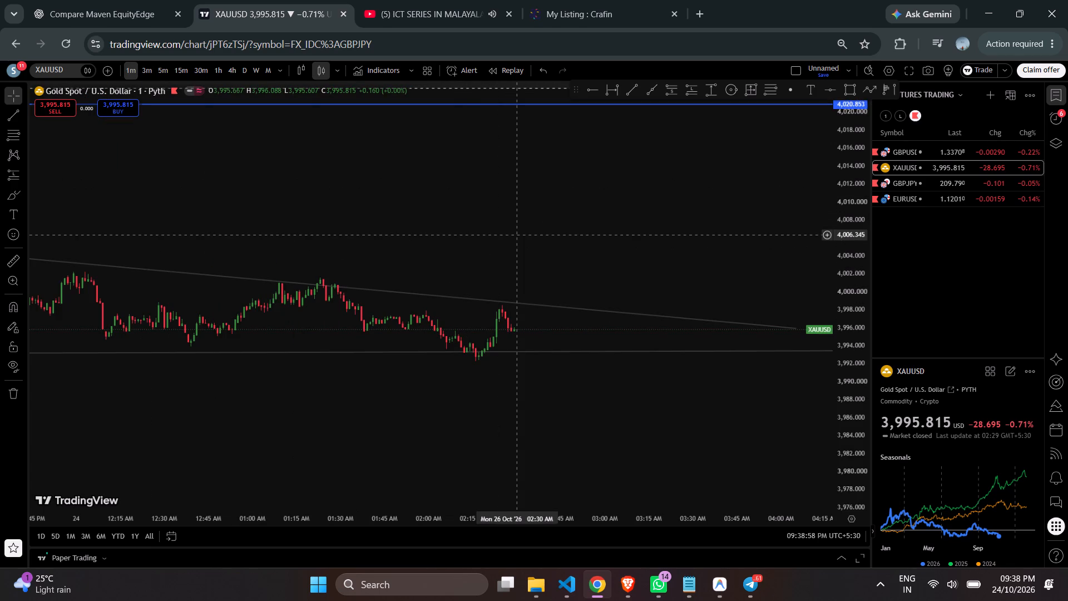
pyautogui.rightClick(535, 252)
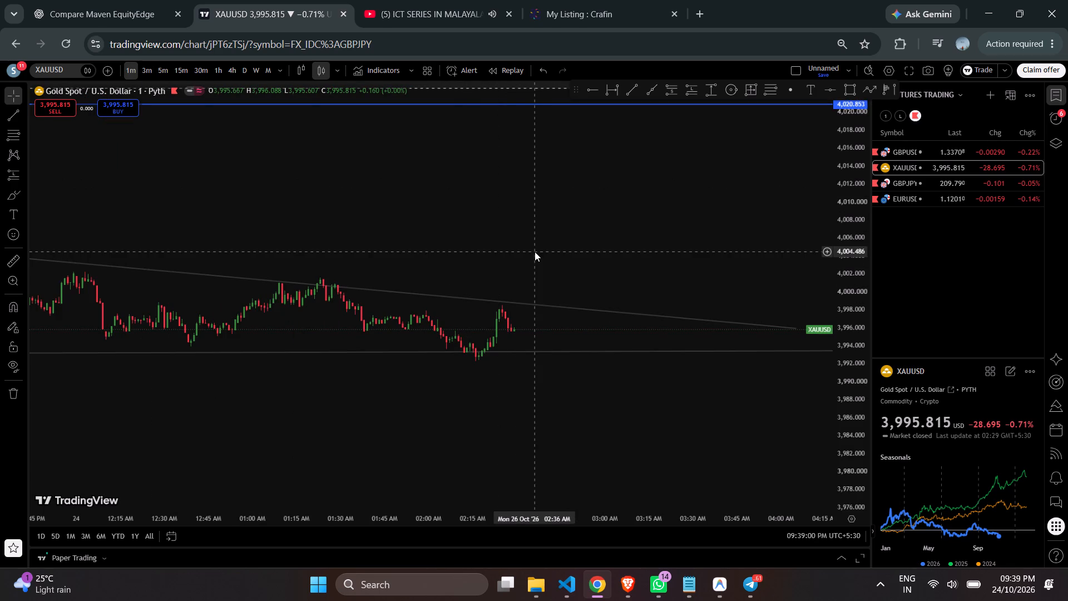
pyautogui.click(572, 258)
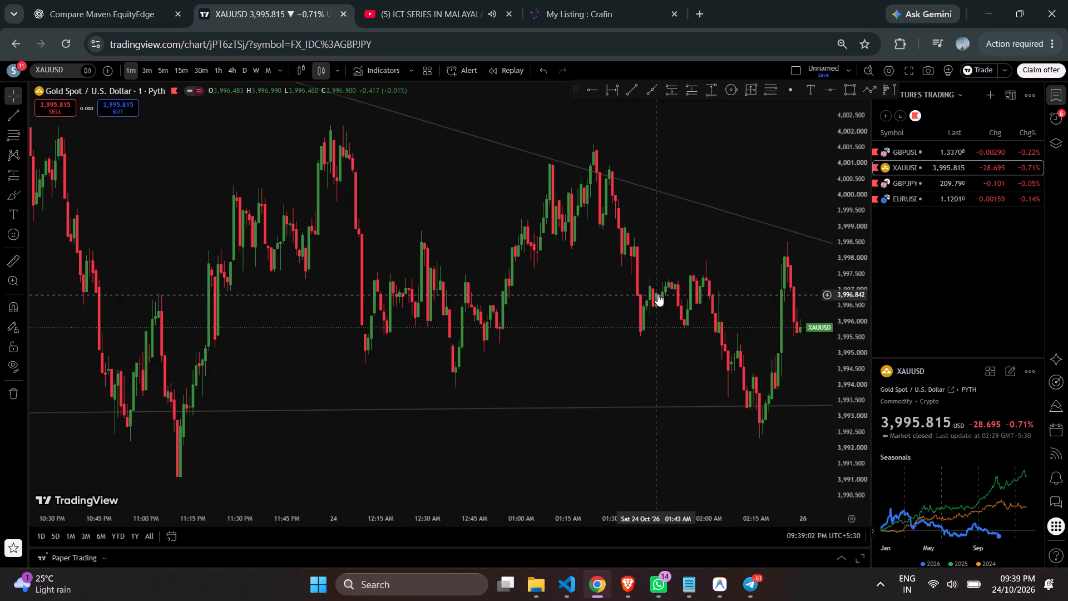
pyautogui.moveTo(720, 274); pyautogui.dragTo(595, 257)
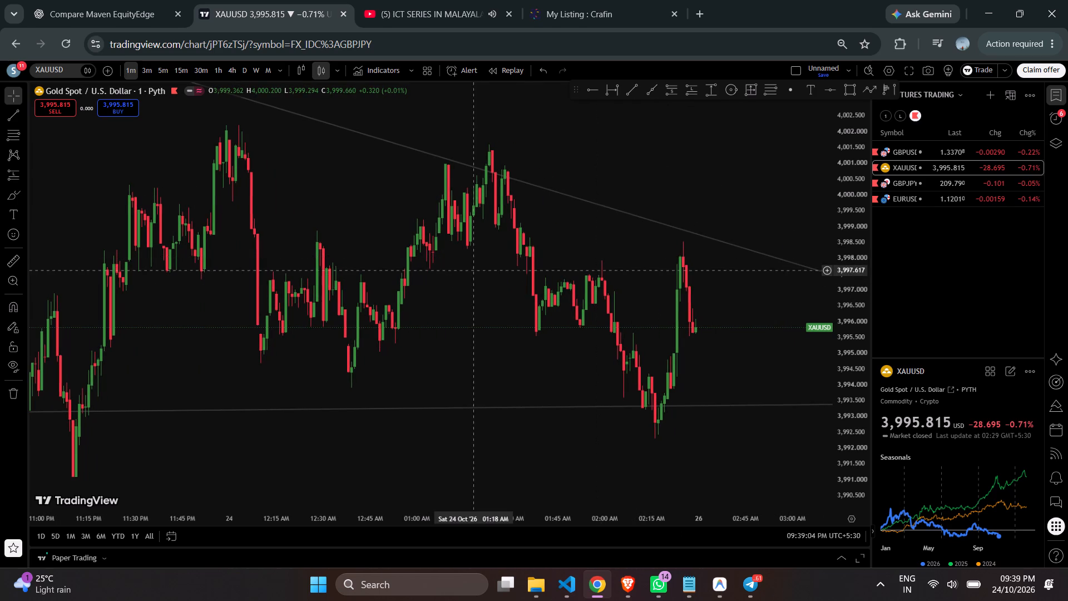
pyautogui.moveTo(561, 358); pyautogui.dragTo(444, 340)
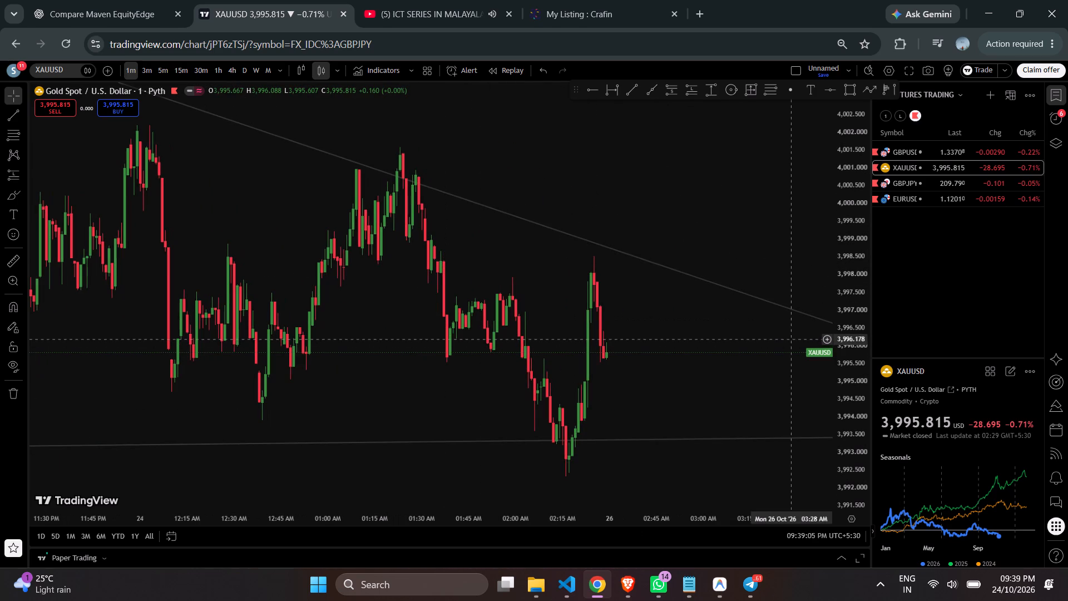
pyautogui.moveTo(845, 250); pyautogui.dragTo(889, 398)
pyautogui.moveTo(644, 436); pyautogui.dragTo(527, 388)
pyautogui.moveTo(858, 379); pyautogui.dragTo(854, 370)
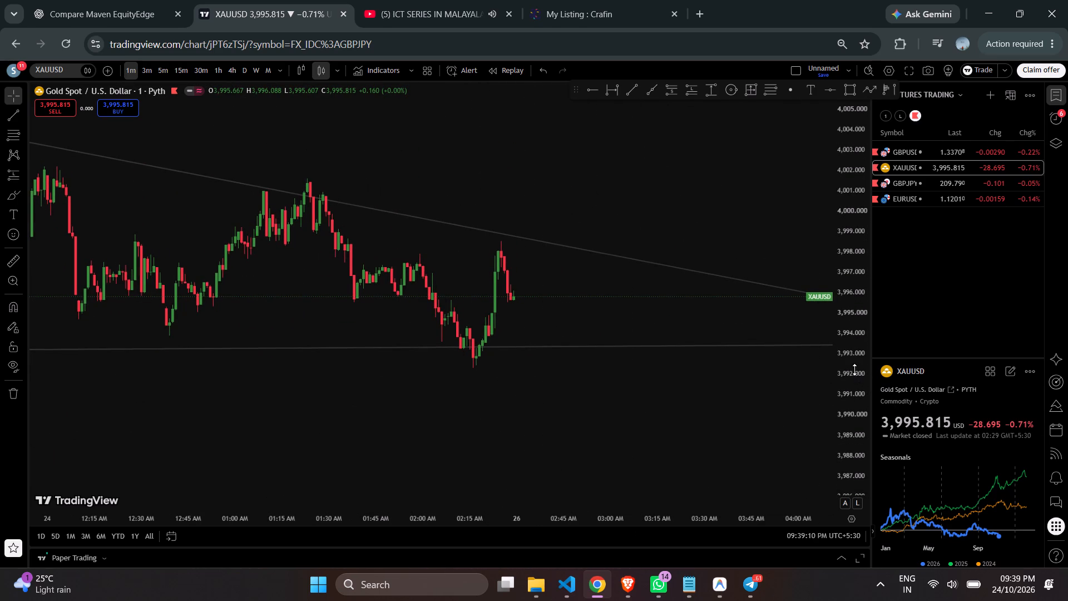
pyautogui.moveTo(854, 370); pyautogui.dragTo(832, 219)
pyautogui.click(565, 275)
pyautogui.moveTo(565, 275); pyautogui.dragTo(614, 297)
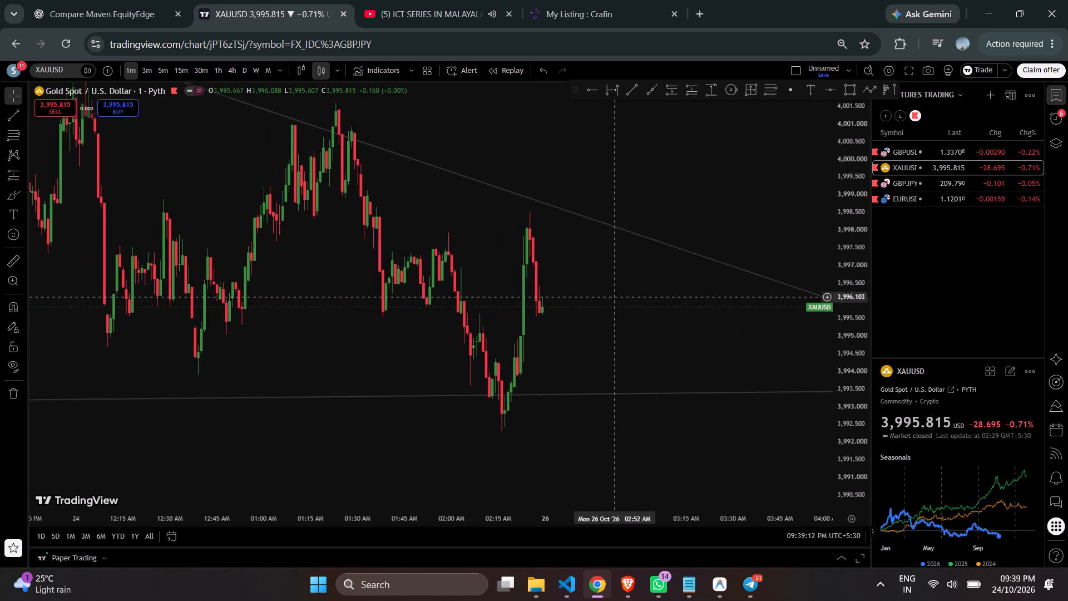
pyautogui.moveTo(837, 129); pyautogui.dragTo(863, 208)
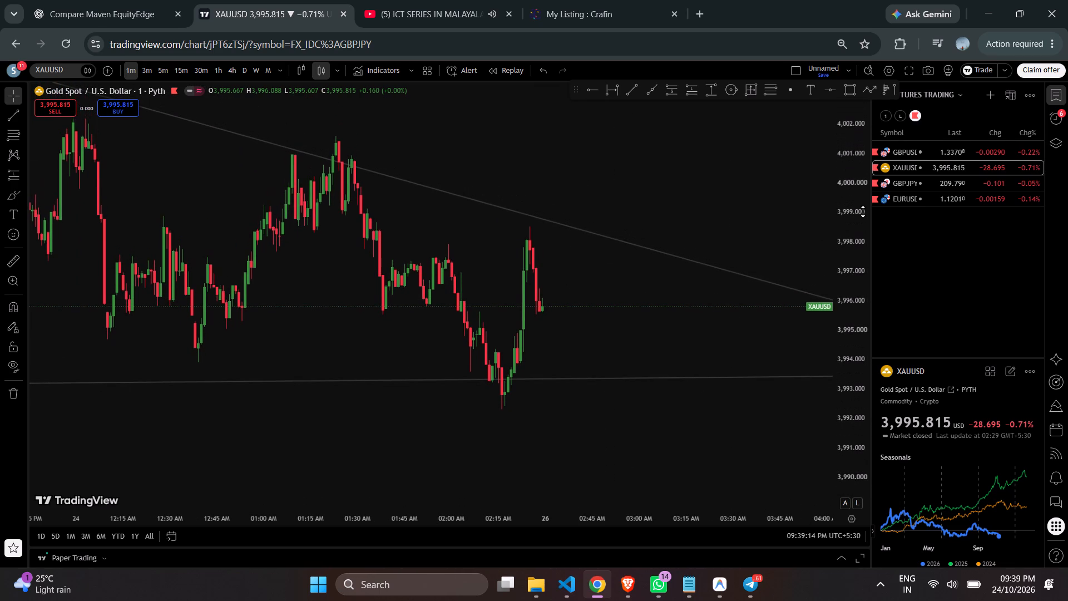
pyautogui.moveTo(863, 211); pyautogui.dragTo(868, 313)
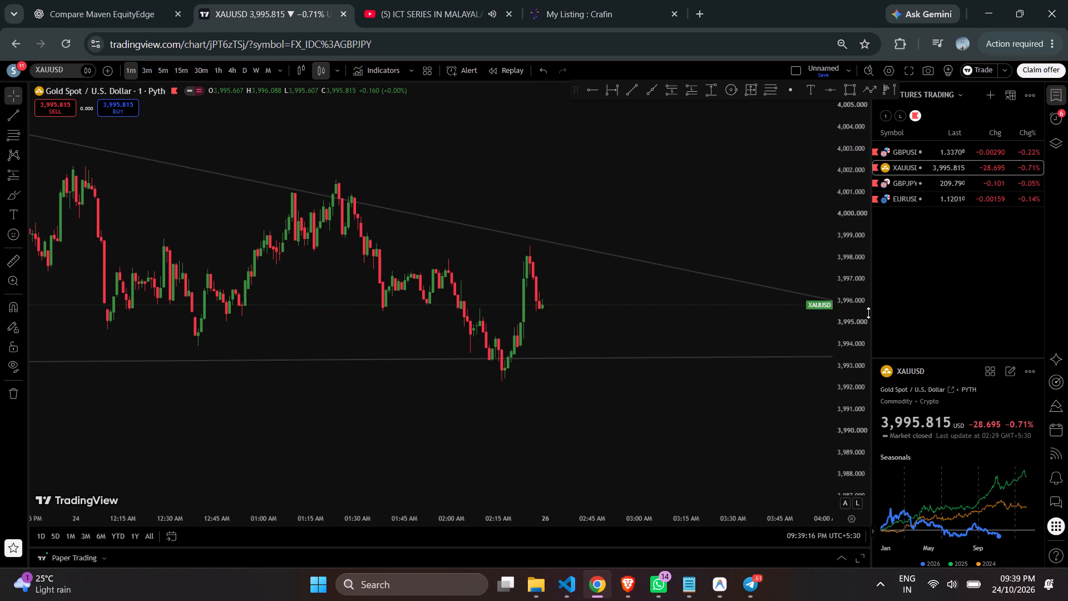
pyautogui.click(678, 330)
pyautogui.moveTo(678, 330); pyautogui.dragTo(623, 284)
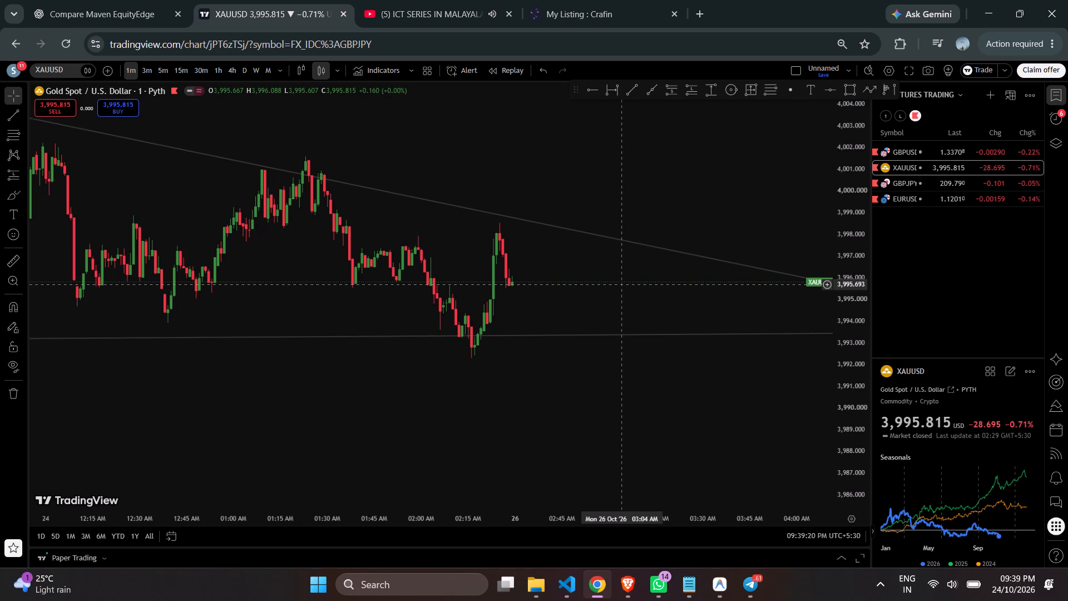
# Compare the XAUUSD triangle on the 3-, 5- and 15-minute timeframes, resetting the 15-minute view to include the PDH and PDL levels.
pyautogui.click(152, 67)
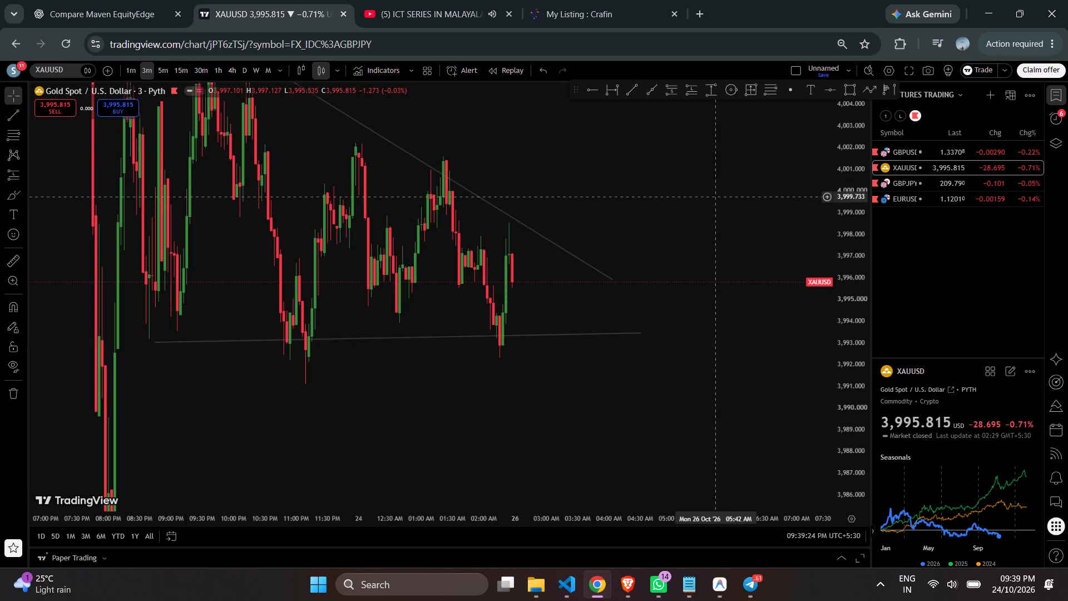
pyautogui.moveTo(854, 160); pyautogui.dragTo(848, 345)
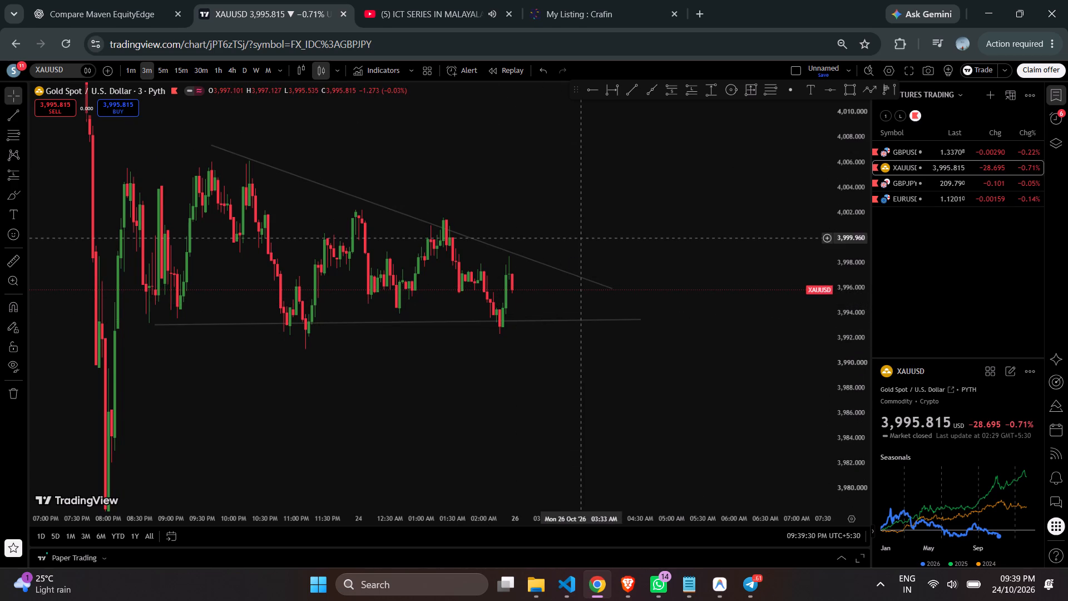
pyautogui.click(164, 73)
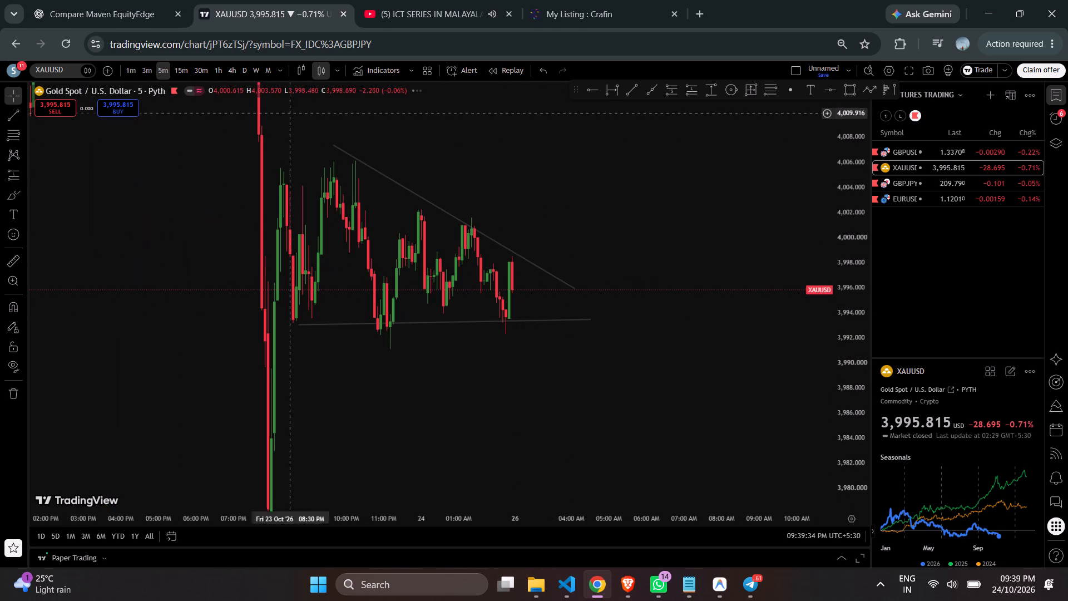
pyautogui.click(181, 68)
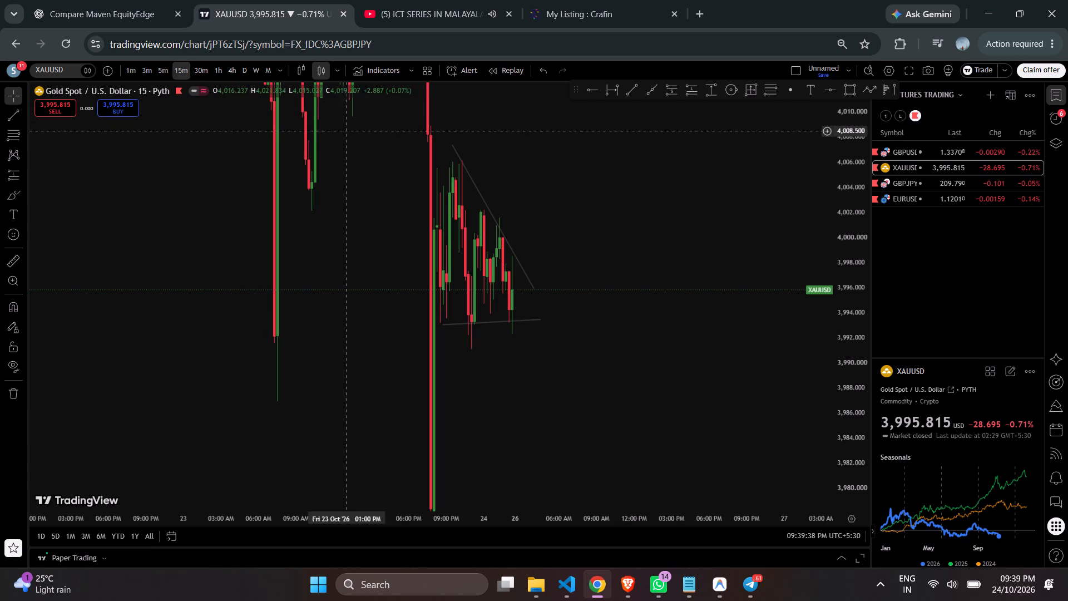
pyautogui.click(480, 183)
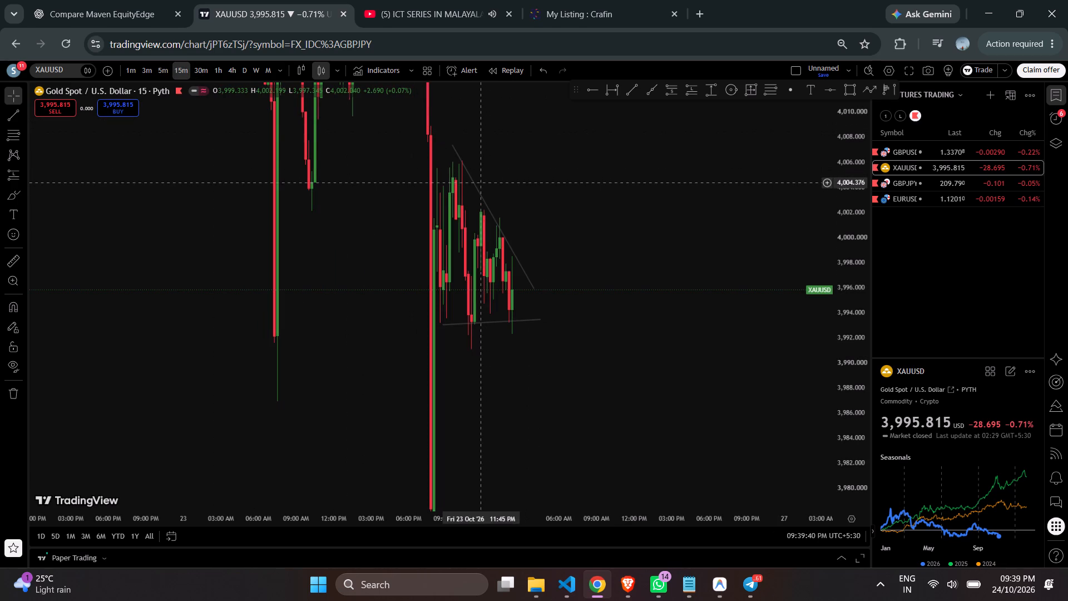
pyautogui.rightClick(480, 183)
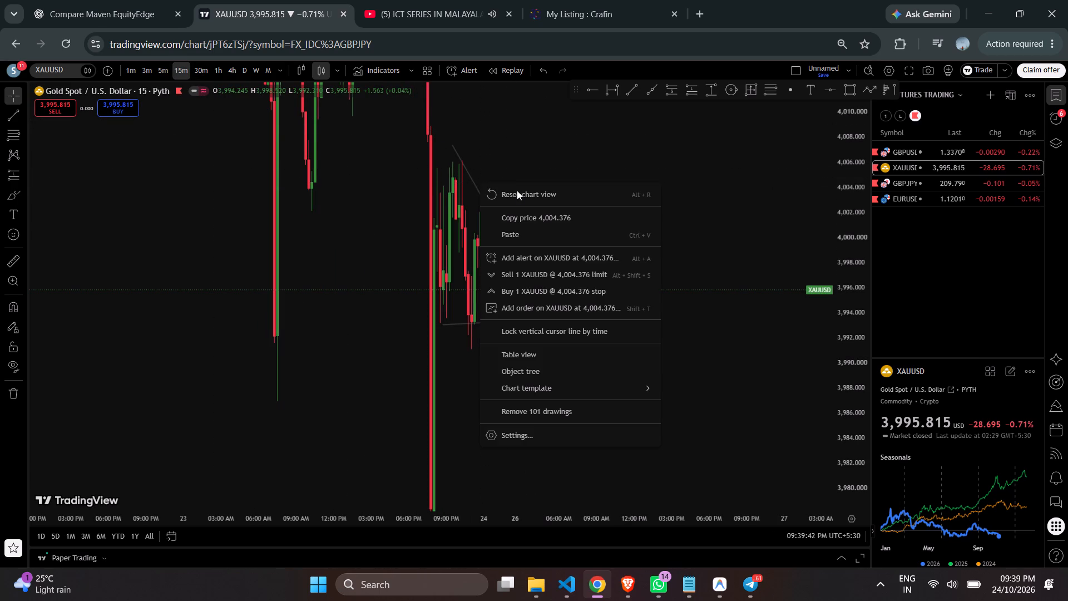
pyautogui.click(517, 192)
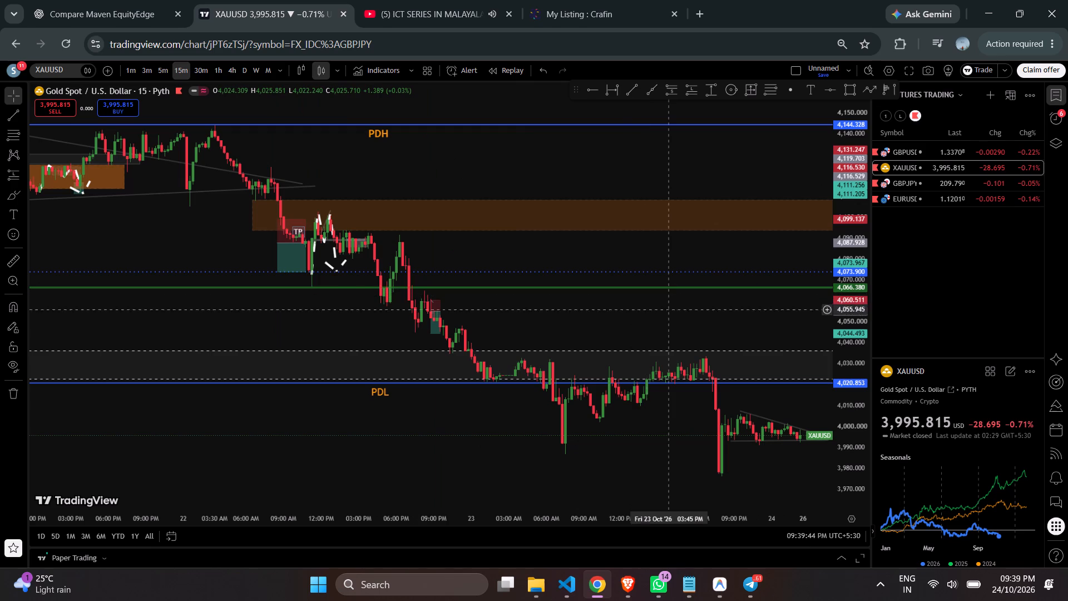
pyautogui.moveTo(669, 314); pyautogui.dragTo(479, 148)
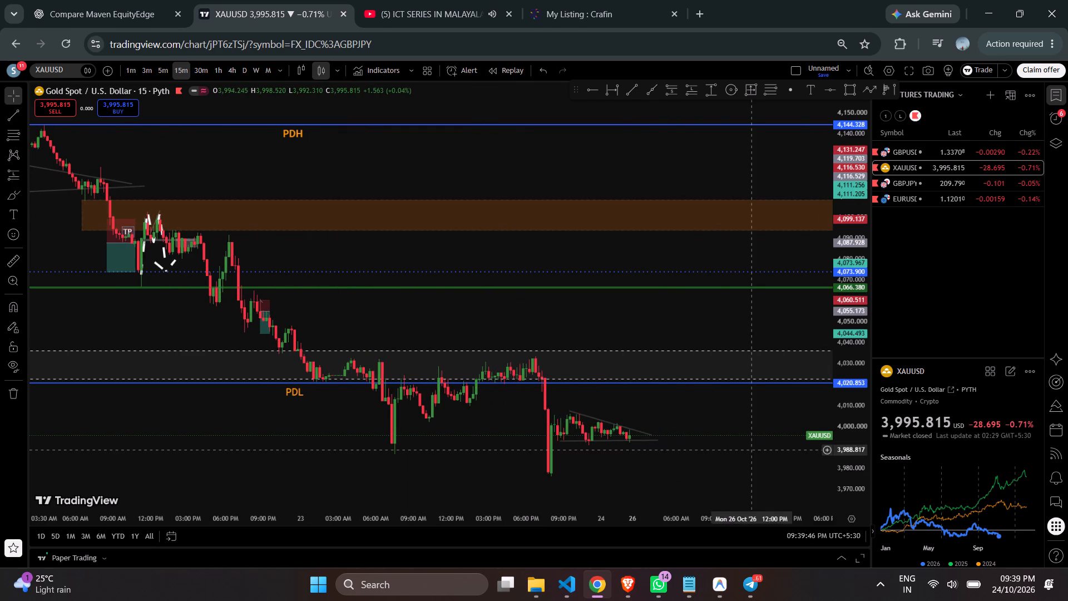
pyautogui.moveTo(748, 450); pyautogui.dragTo(692, 294)
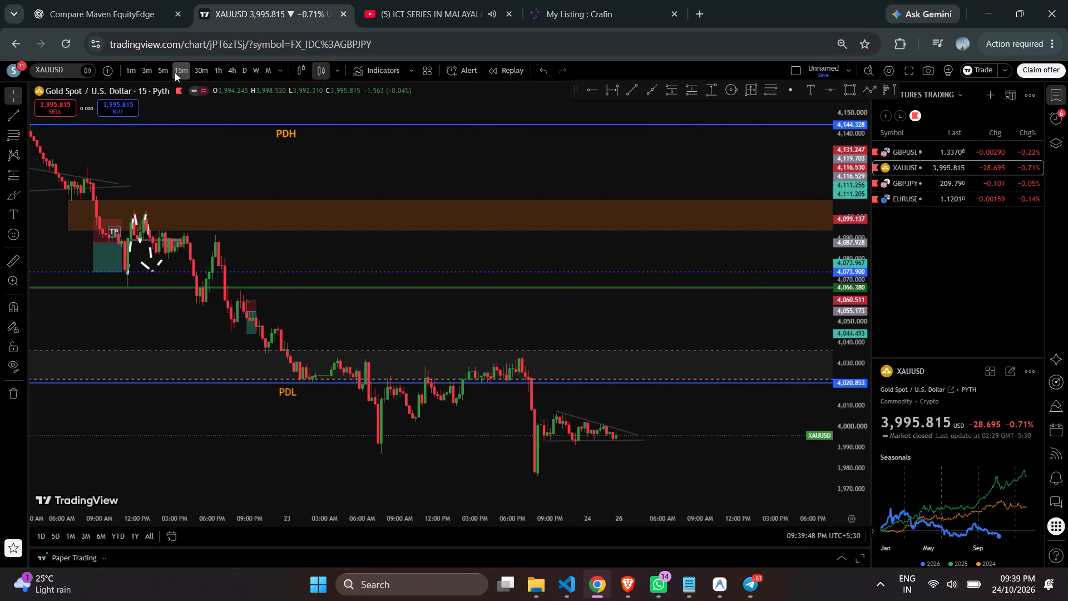
# Re-examine the XAUUSD triangle closely on the 5-minute and 3-minute timeframes.
pyautogui.click(164, 72)
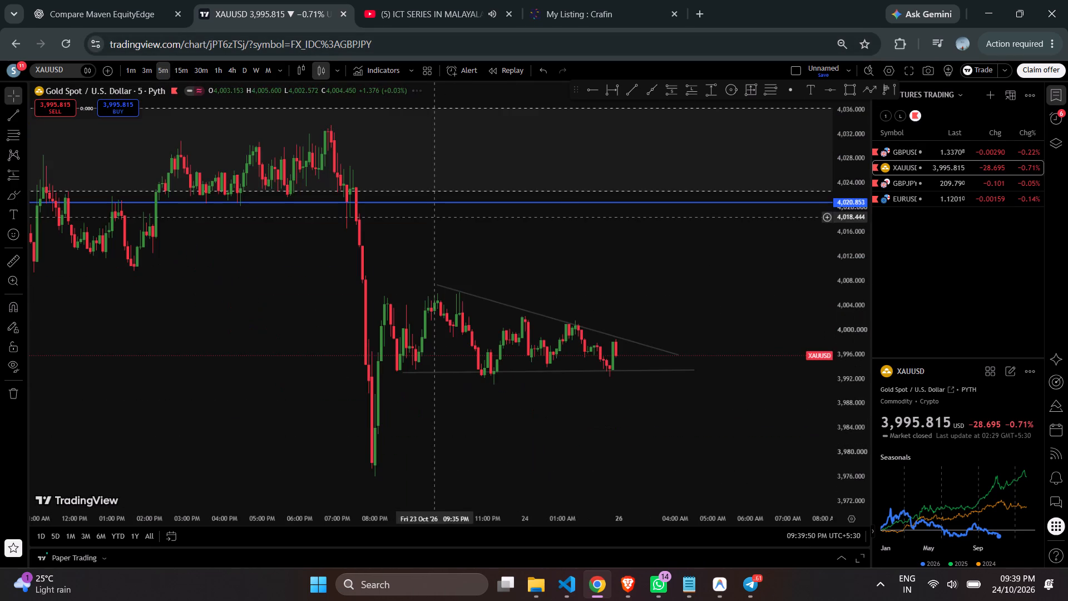
pyautogui.moveTo(848, 393); pyautogui.dragTo(846, 309)
pyautogui.moveTo(706, 304); pyautogui.dragTo(650, 156)
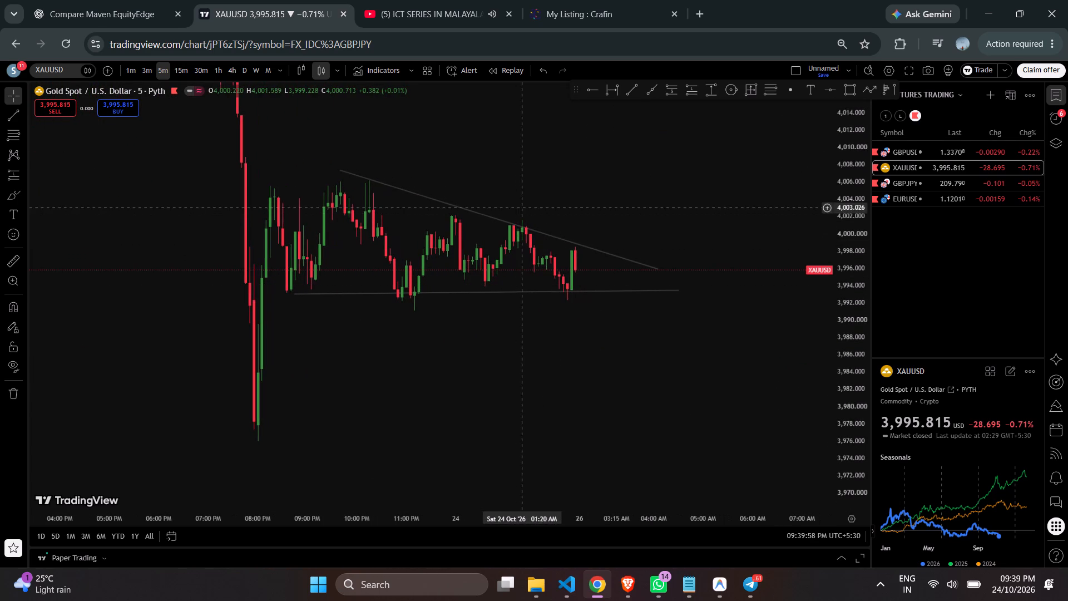
pyautogui.click(149, 69)
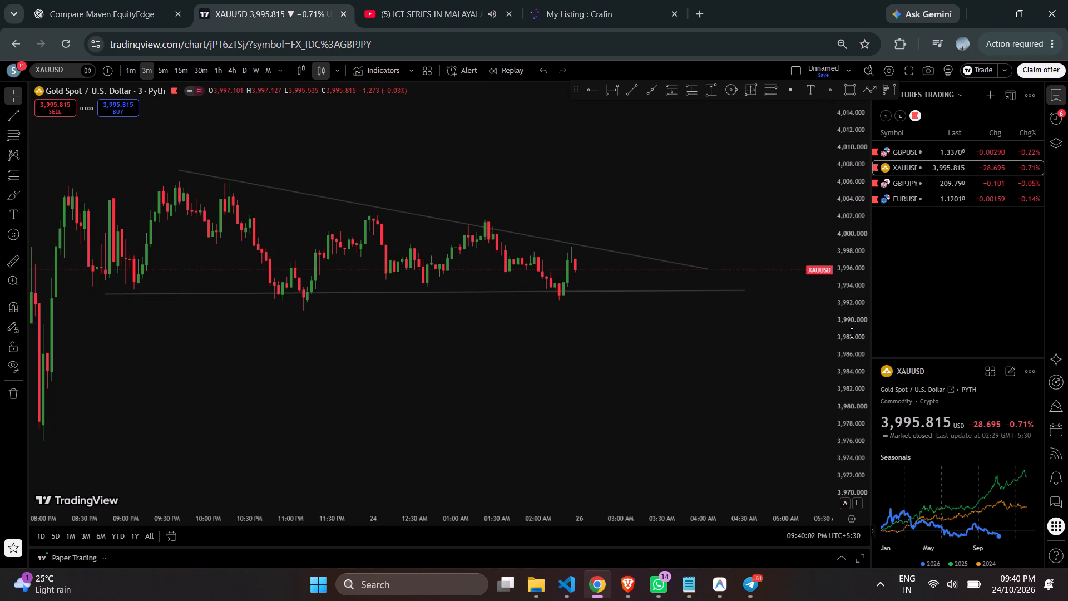
pyautogui.moveTo(852, 333); pyautogui.dragTo(851, 262)
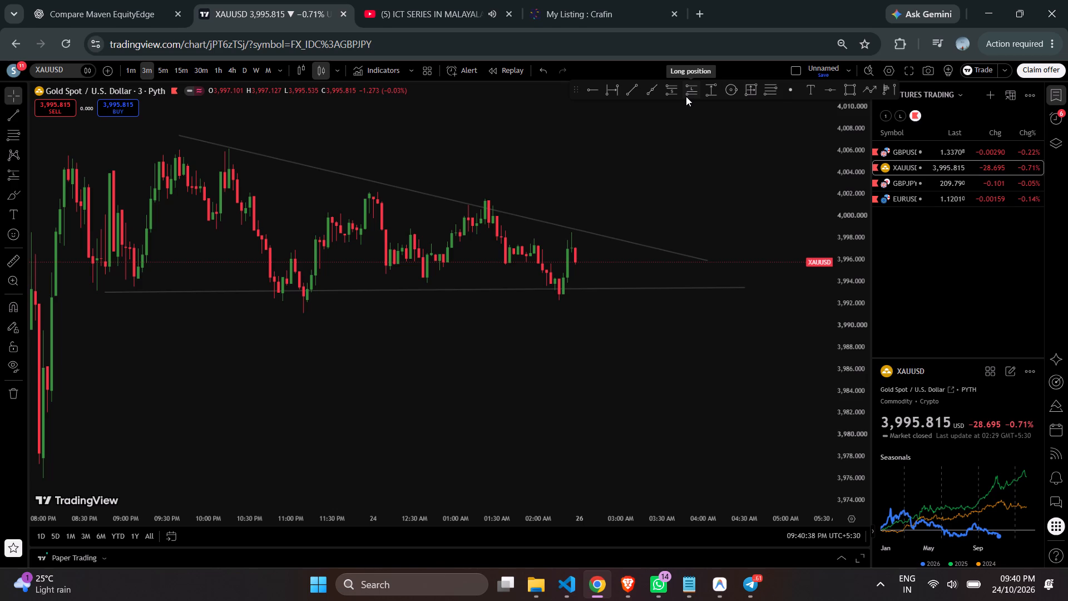
# Review the XAUUSD triangle on the 1-hour, 30-minute and 15-minute timeframes, focusing on the latest 15-minute candles.
pyautogui.click(226, 66)
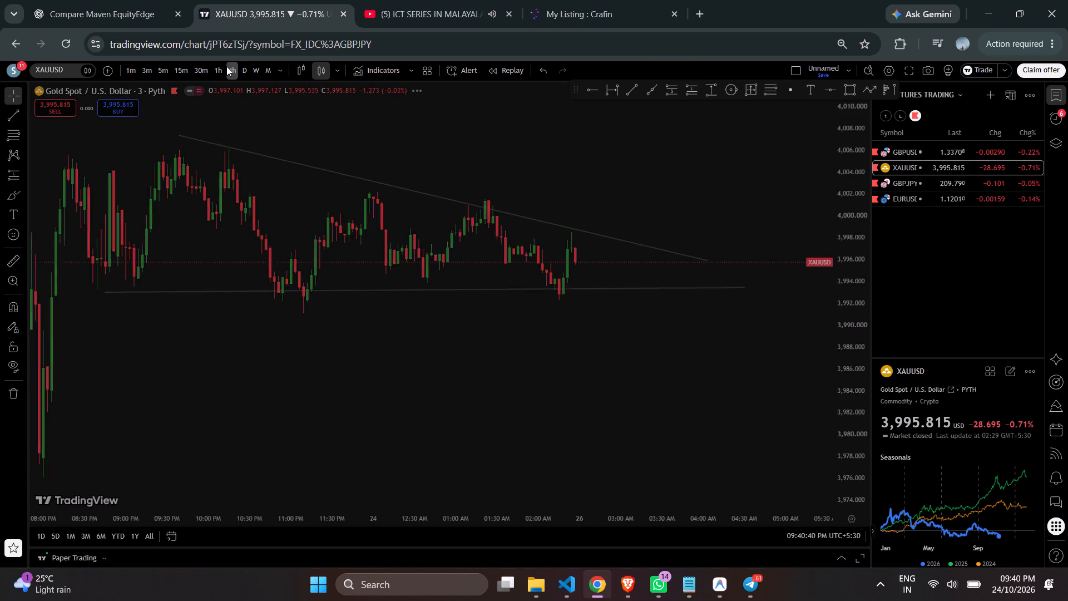
pyautogui.click(217, 67)
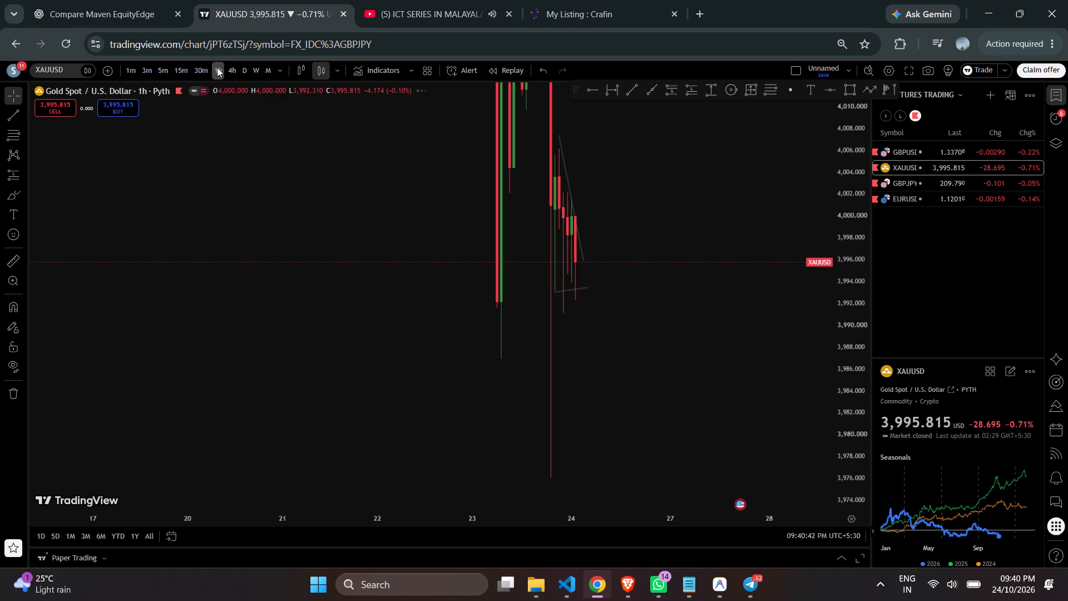
pyautogui.click(203, 74)
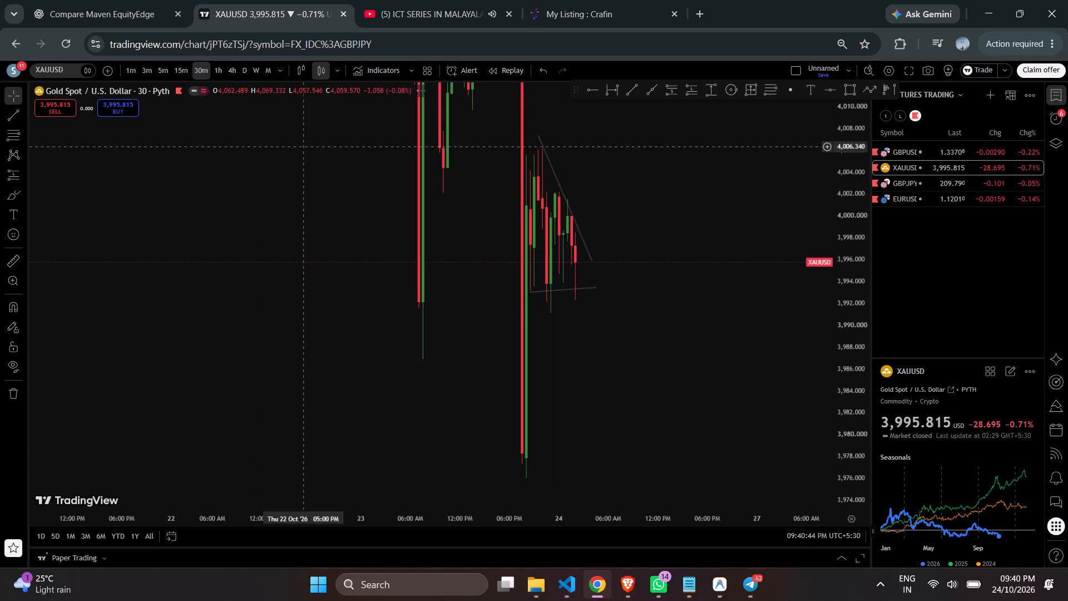
pyautogui.click(182, 73)
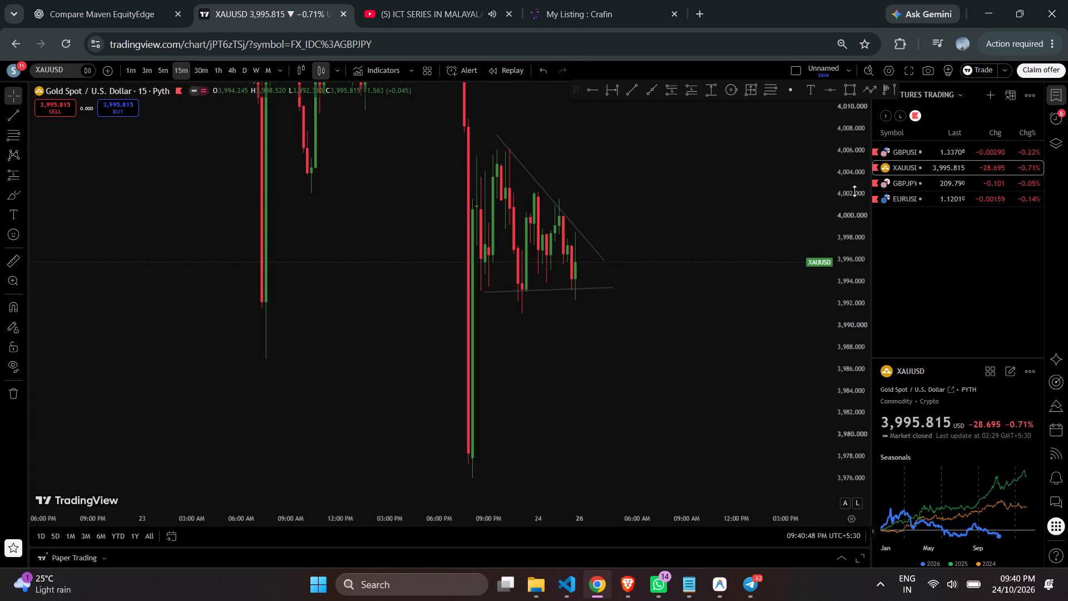
pyautogui.moveTo(849, 178); pyautogui.dragTo(876, 321)
pyautogui.moveTo(639, 263); pyautogui.dragTo(494, 269)
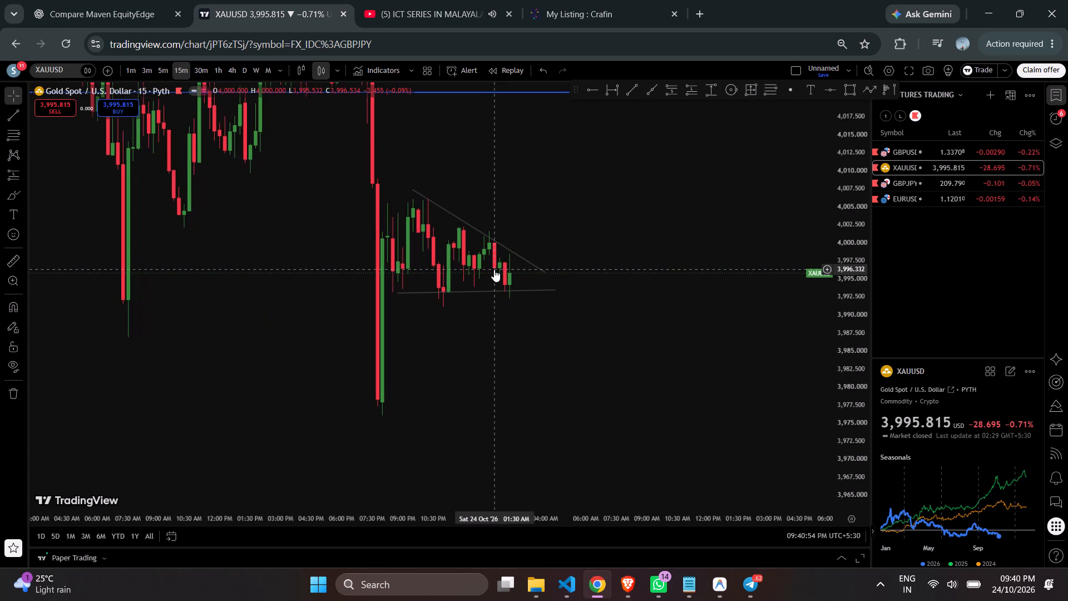
# Delete the near-horizontal lower trend line of the XAUUSD triangle on the 3-minute timeframe, checking the 5-minute timeframe first.
pyautogui.click(160, 67)
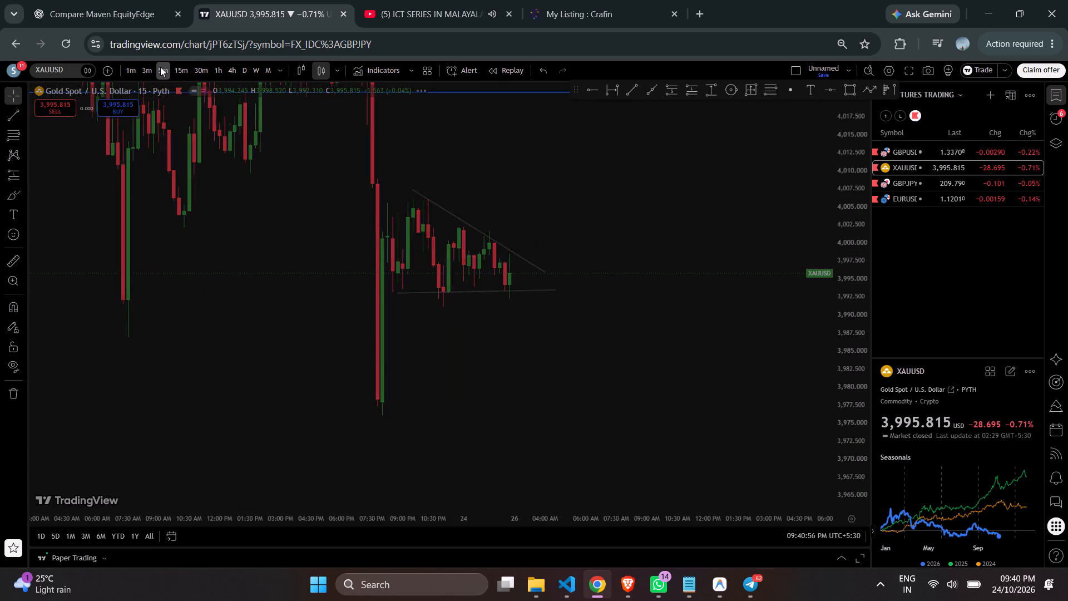
pyautogui.moveTo(862, 270); pyautogui.dragTo(862, 184)
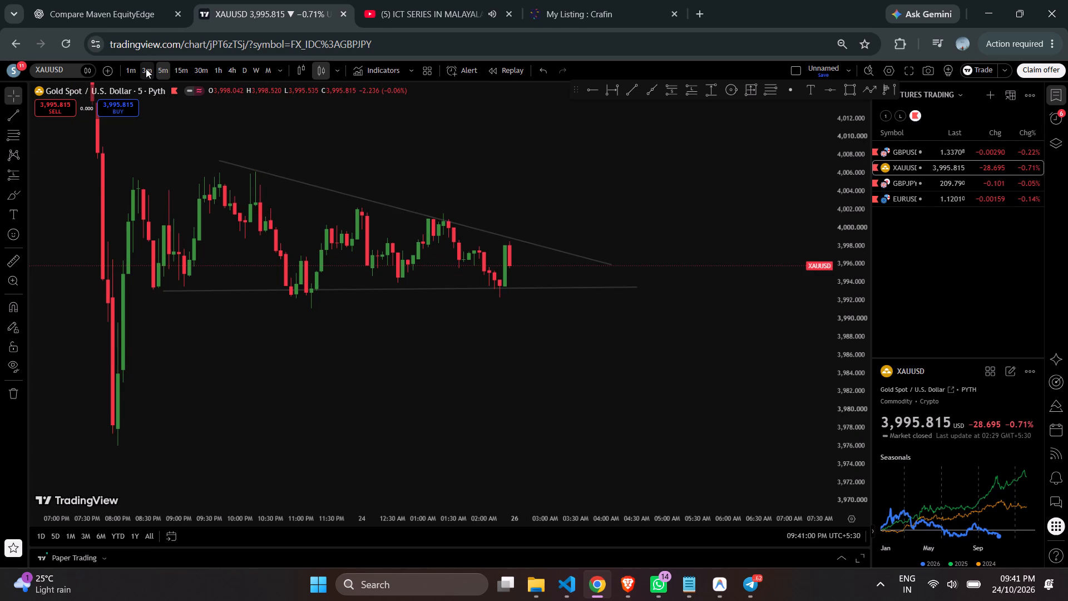
pyautogui.click(146, 68)
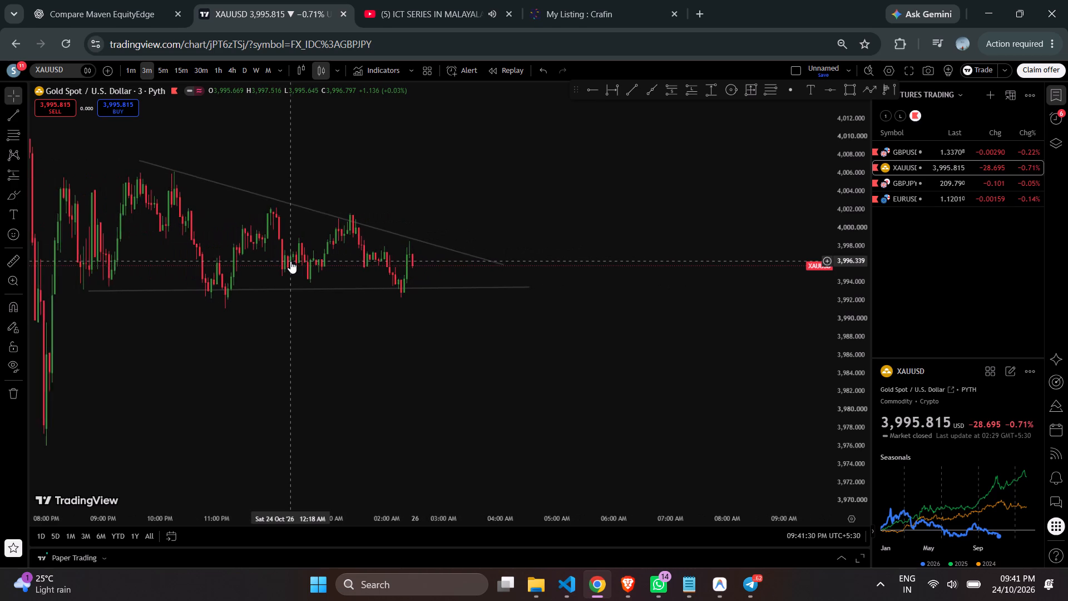
pyautogui.moveTo(175, 309); pyautogui.dragTo(204, 312)
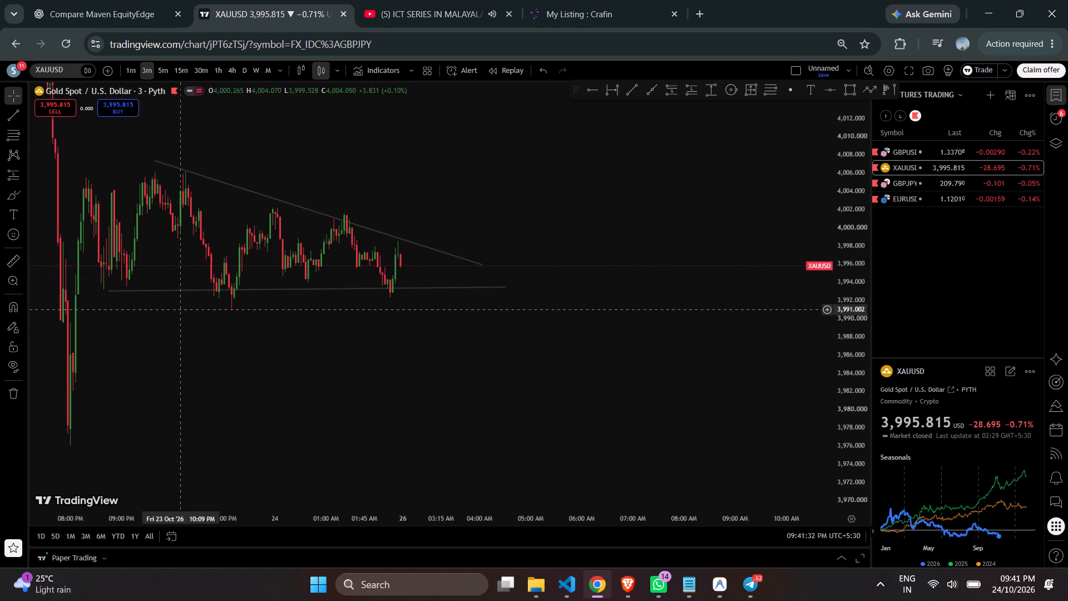
pyautogui.moveTo(204, 312); pyautogui.dragTo(242, 321)
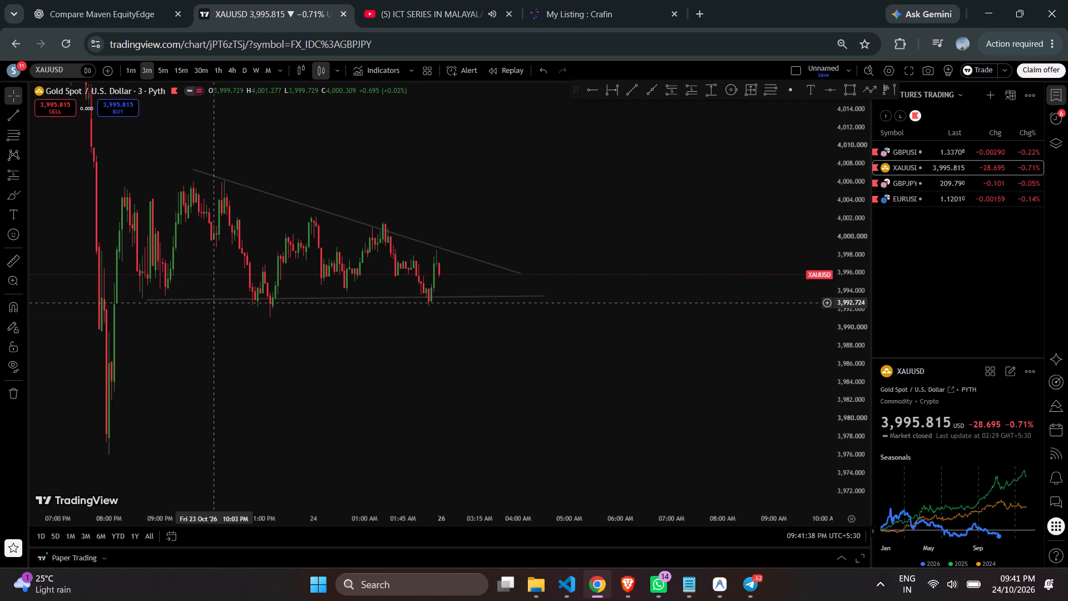
pyautogui.click(226, 300)
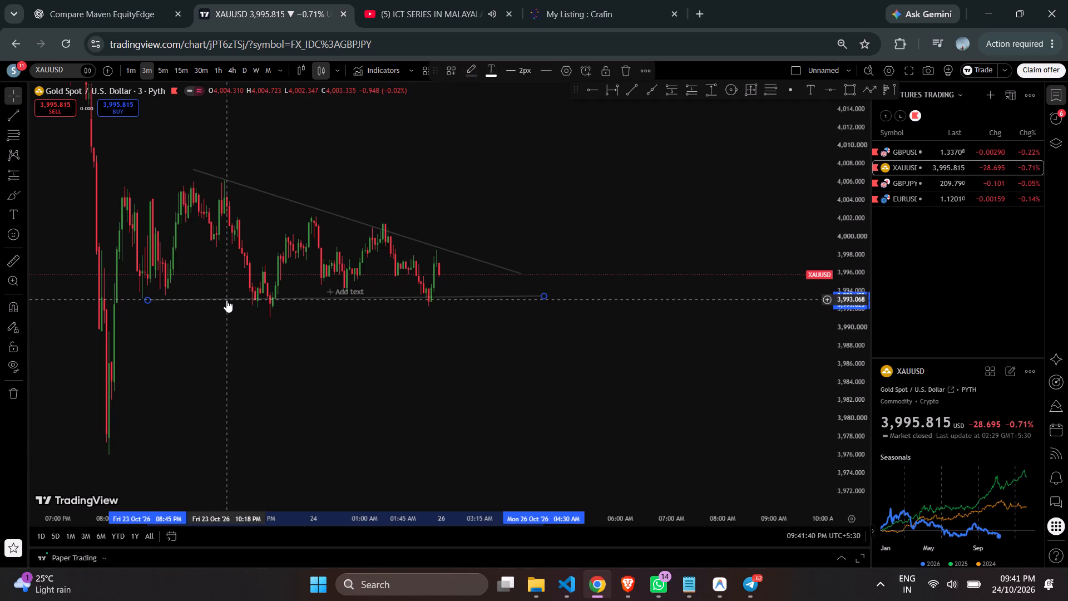
pyautogui.press('Delete')
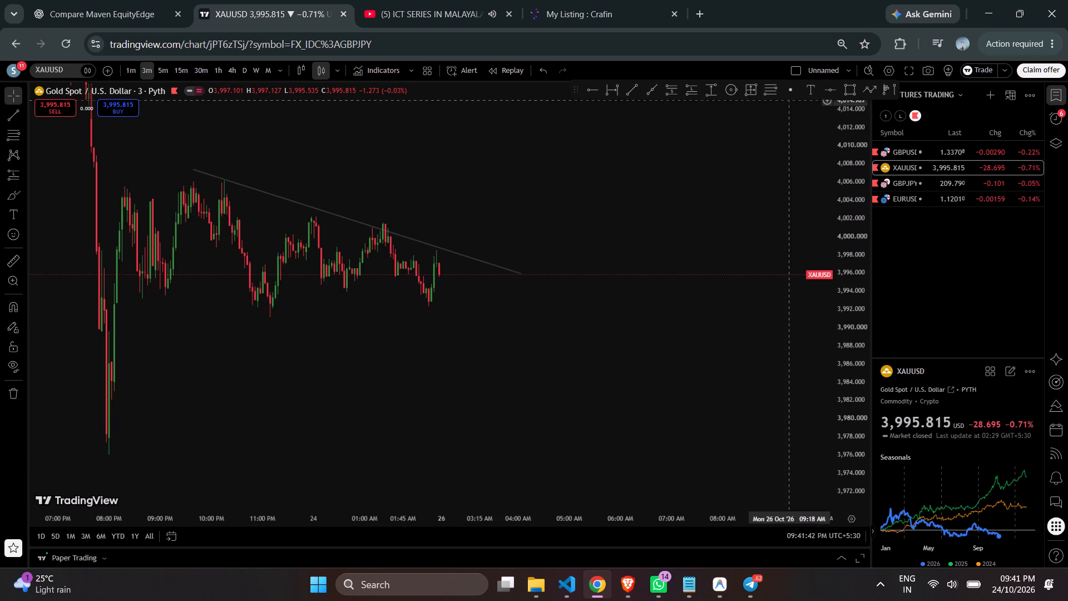
# Draw a thin rectangle support zone under the XAUUSD lows, about 3,992.4 to 3,992.9, from 23 Oct 08:30 PM to 26 Oct 04:27 AM.
pyautogui.click(844, 90)
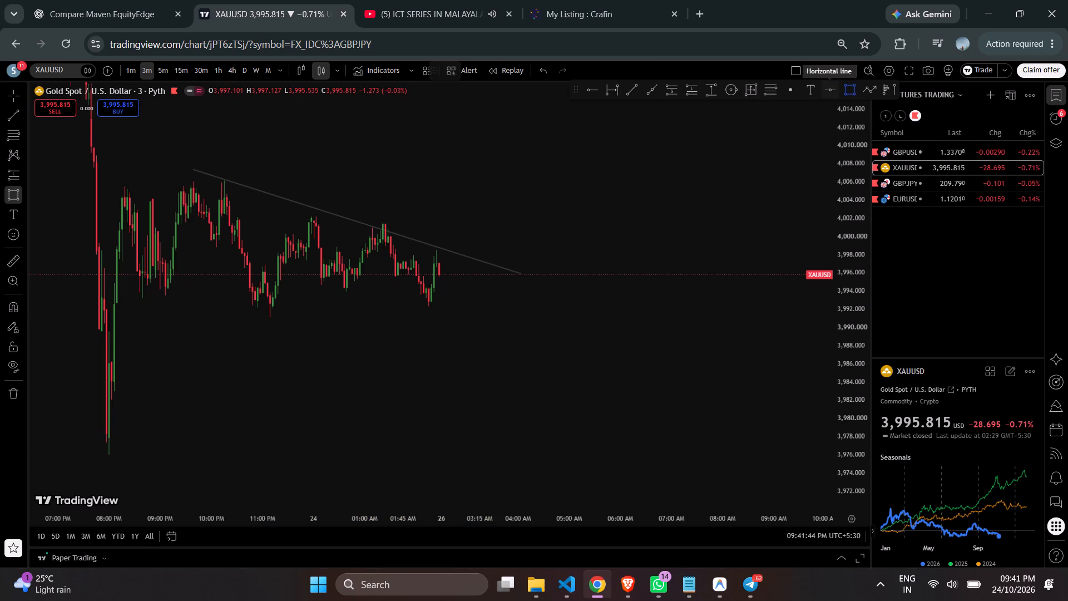
pyautogui.moveTo(135, 301); pyautogui.dragTo(438, 339)
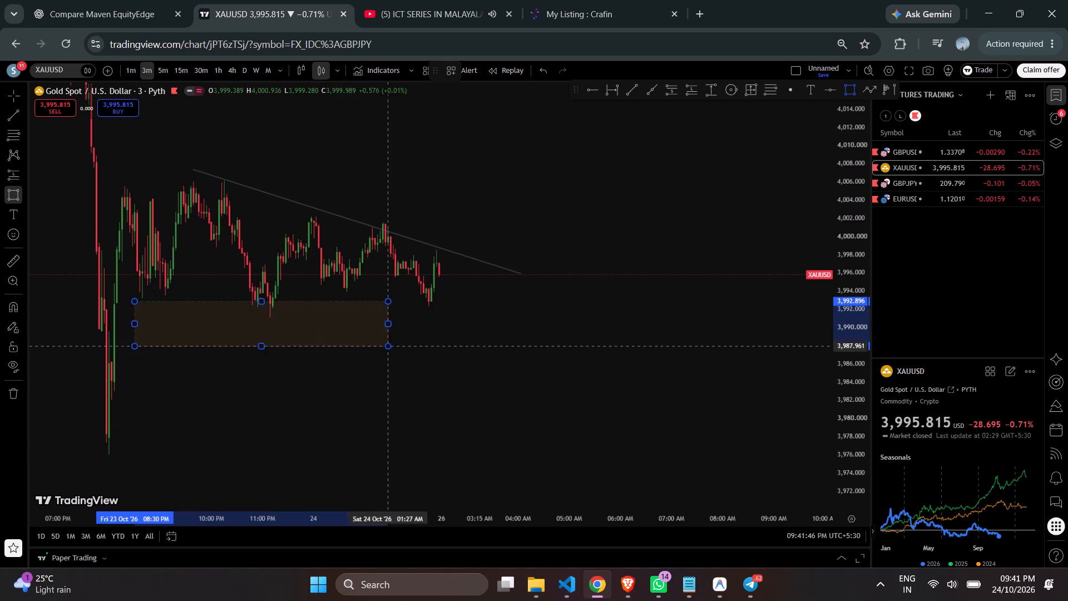
pyautogui.moveTo(438, 339); pyautogui.dragTo(541, 306)
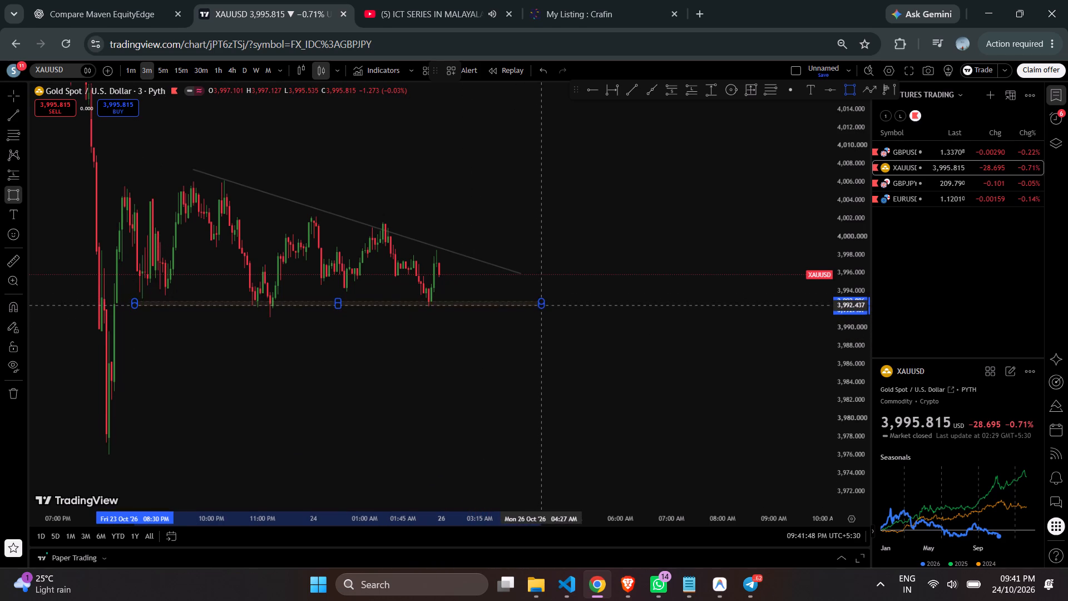
pyautogui.click(541, 306)
pyautogui.click(581, 223)
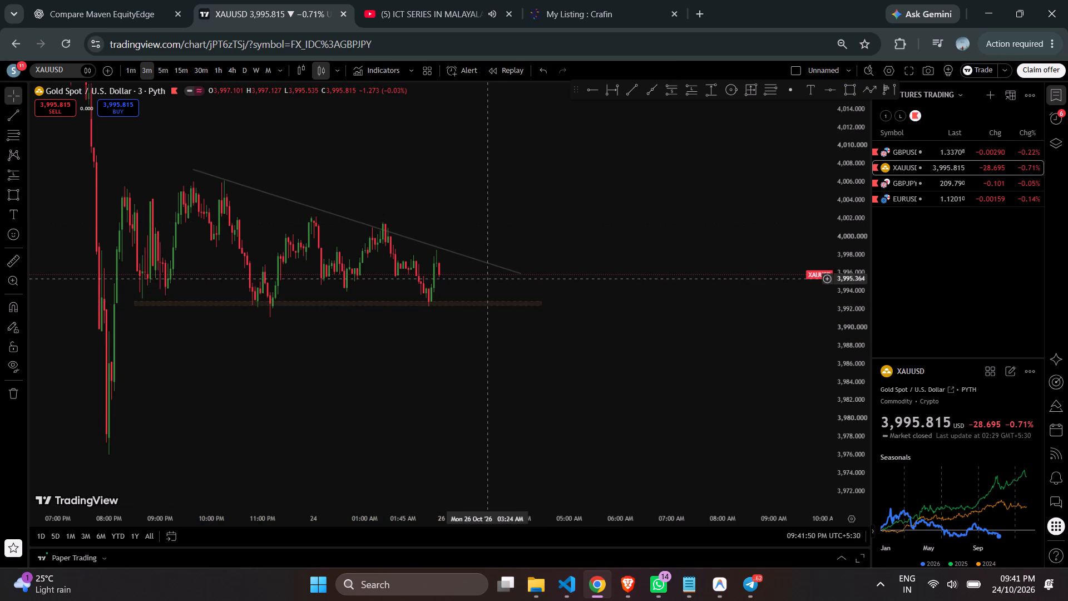
pyautogui.click(500, 233)
# Examine the XAUUSD 3-minute candles between the descending trend line and the support zone at a larger price scale.
pyautogui.moveTo(392, 174); pyautogui.dragTo(555, 196)
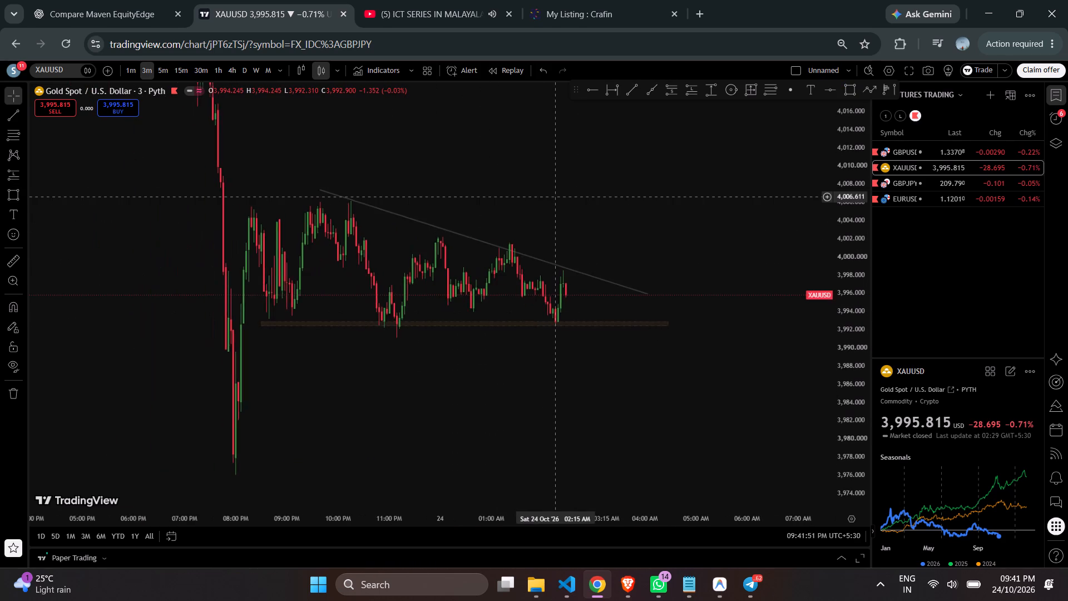
pyautogui.moveTo(555, 196); pyautogui.dragTo(555, 196)
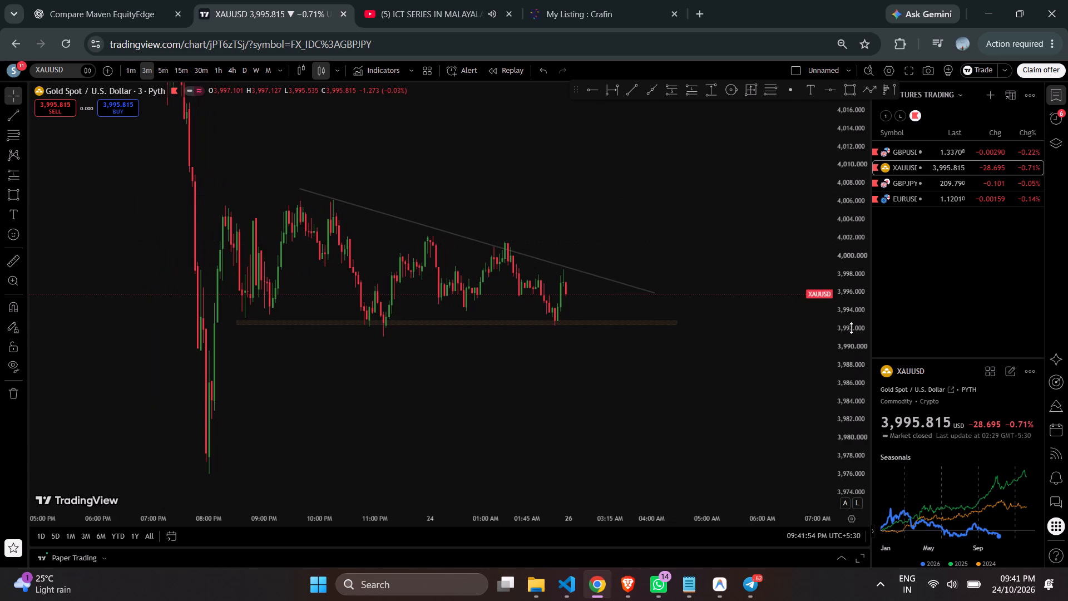
pyautogui.moveTo(851, 328); pyautogui.dragTo(845, 205)
pyautogui.doubleClick(713, 268)
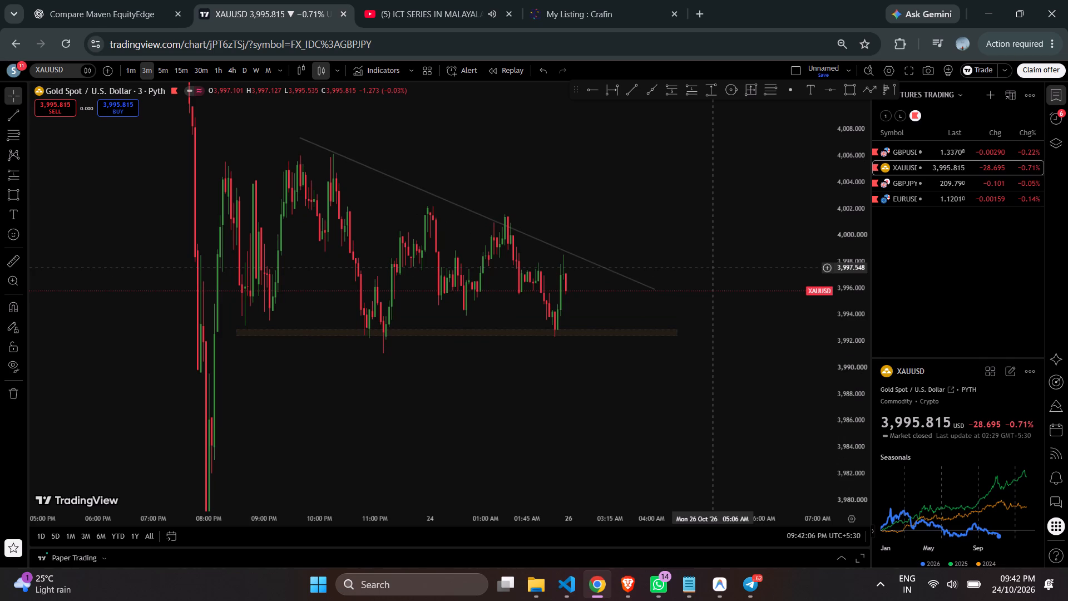
pyautogui.moveTo(695, 231); pyautogui.dragTo(584, 233)
pyautogui.hscroll(-1, 583, 203)
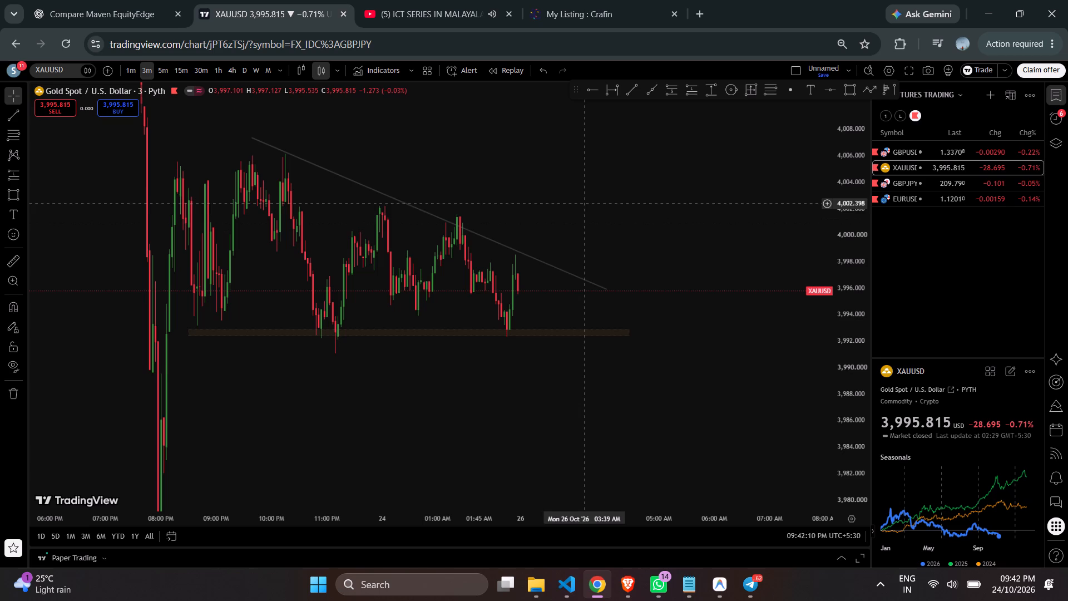
# Check the GBPJPY and EURUSD 3-minute charts, and return to XAUUSD to re-examine its triangle and support zone.
pyautogui.click(898, 185)
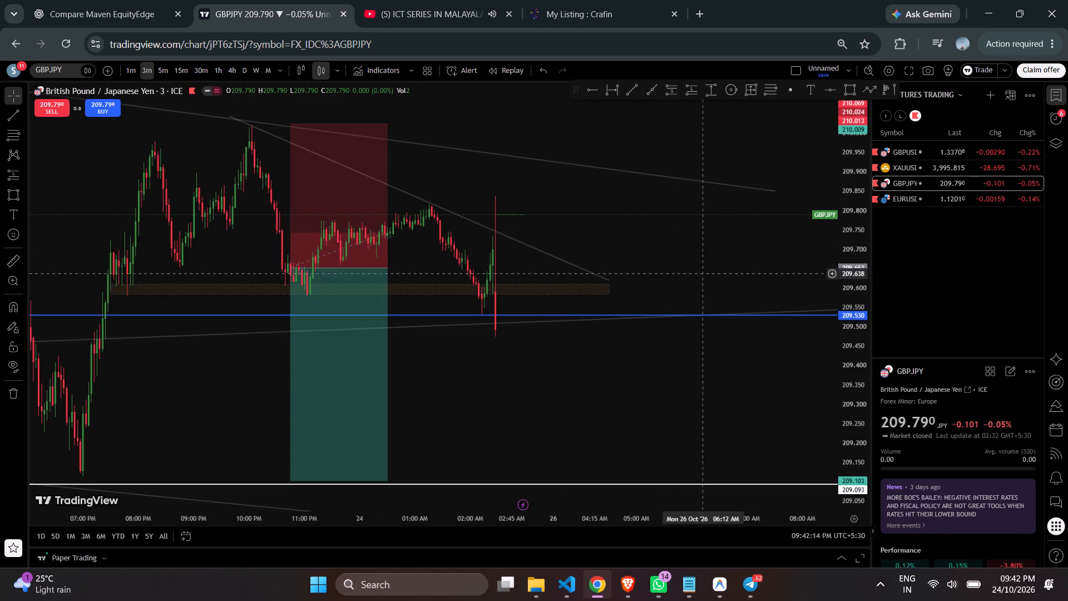
pyautogui.click(893, 200)
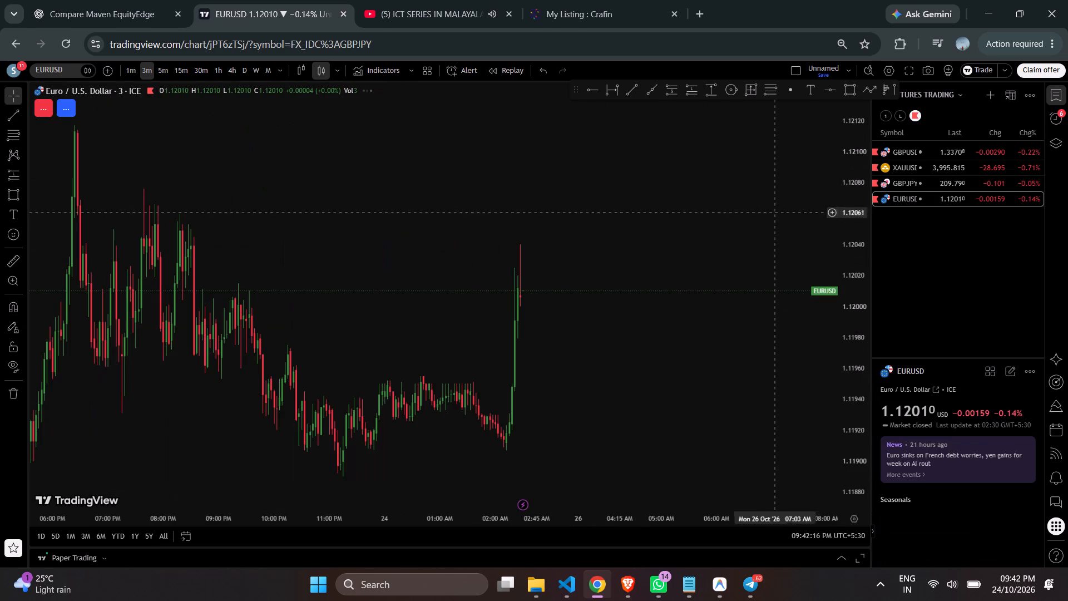
pyautogui.click(946, 166)
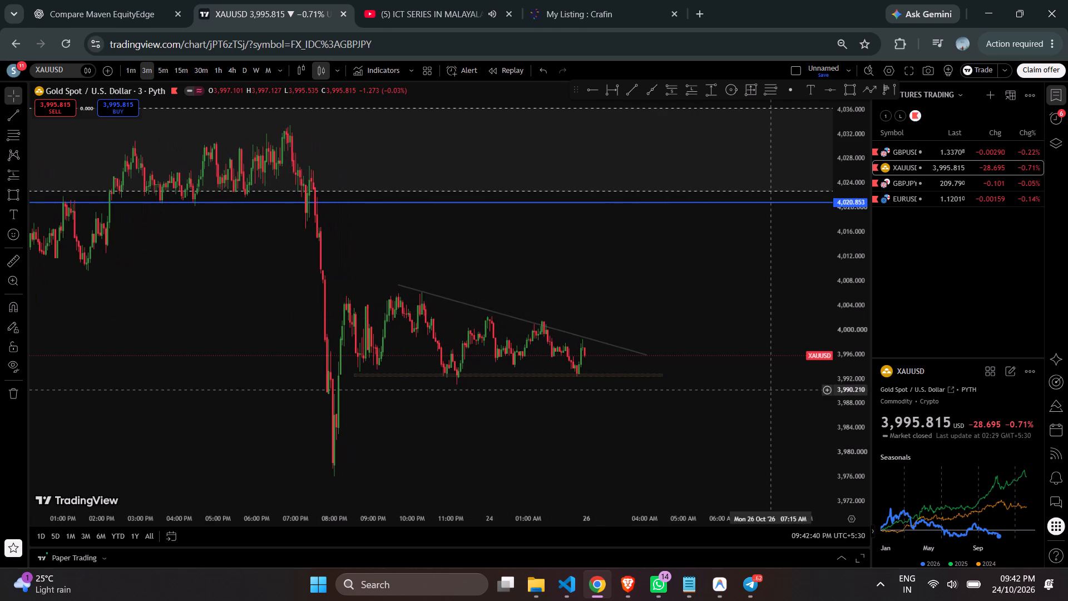
pyautogui.moveTo(848, 380); pyautogui.dragTo(848, 254)
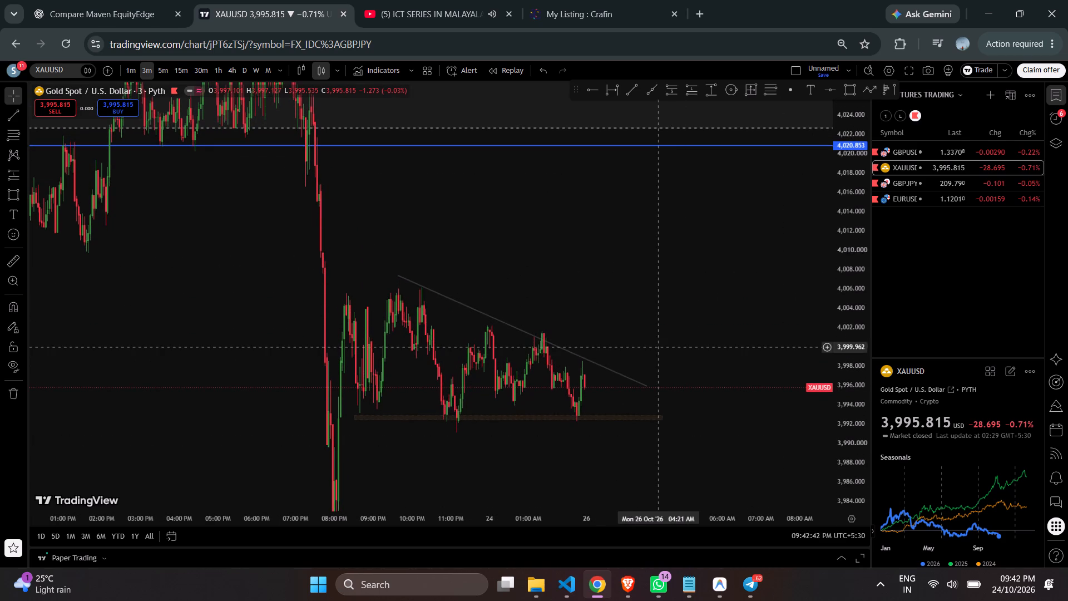
pyautogui.moveTo(657, 347); pyautogui.dragTo(590, 245)
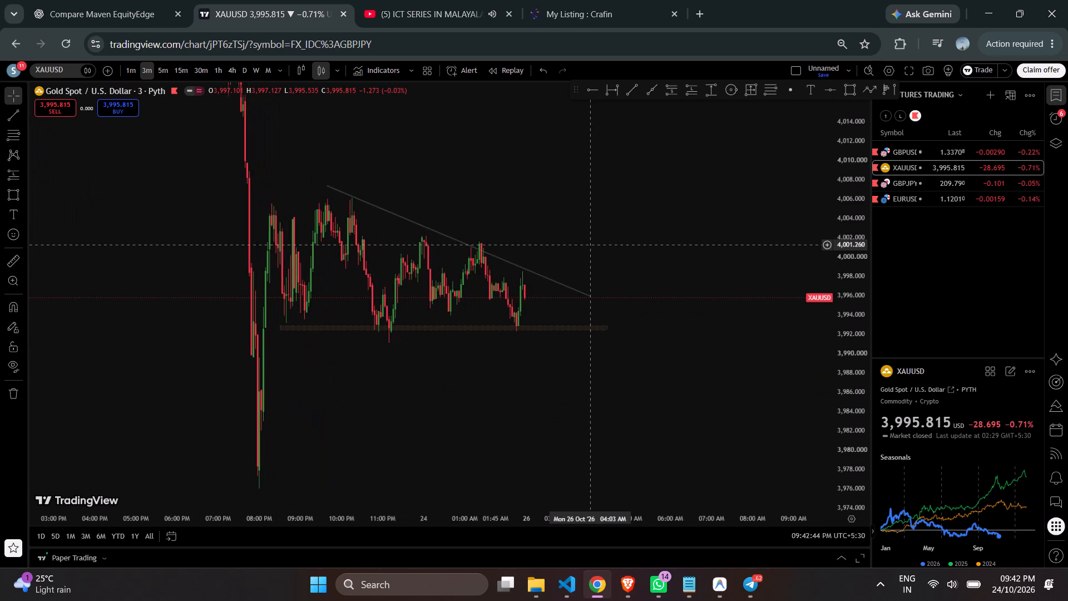
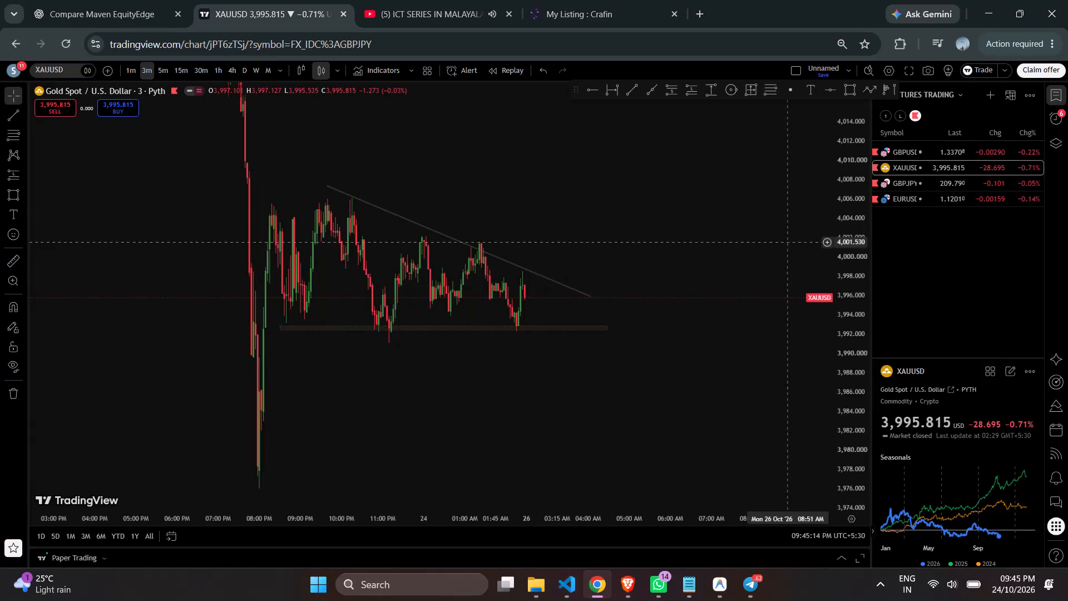
# Review the wider XAUUSD price range, and examine the GBPJPY 3-minute chart's trend lines, support zone and short position at different price scales.
pyautogui.moveTo(861, 189); pyautogui.dragTo(861, 352)
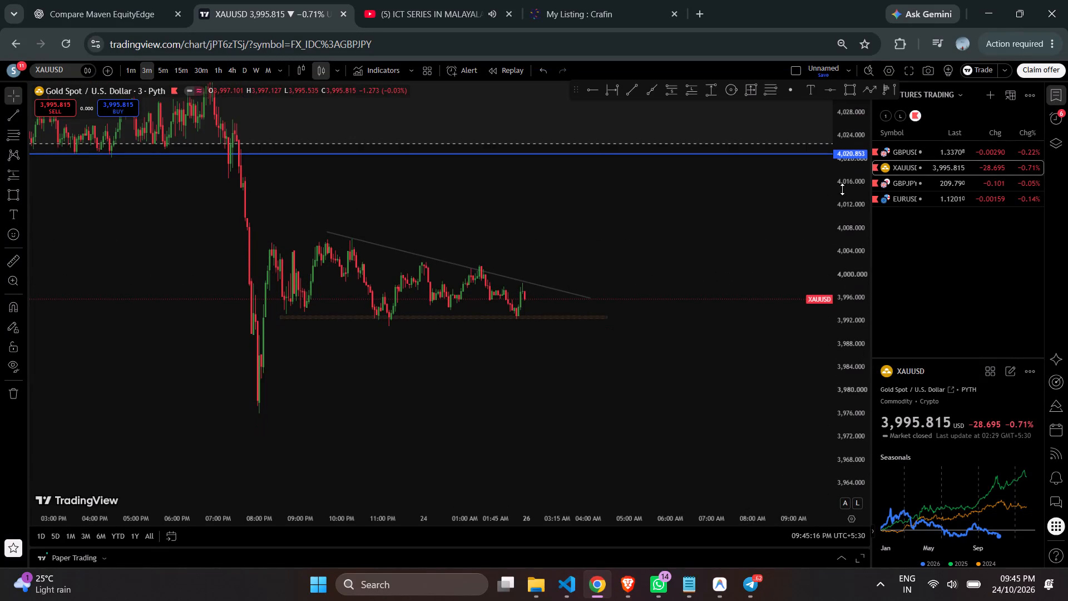
pyautogui.click(914, 184)
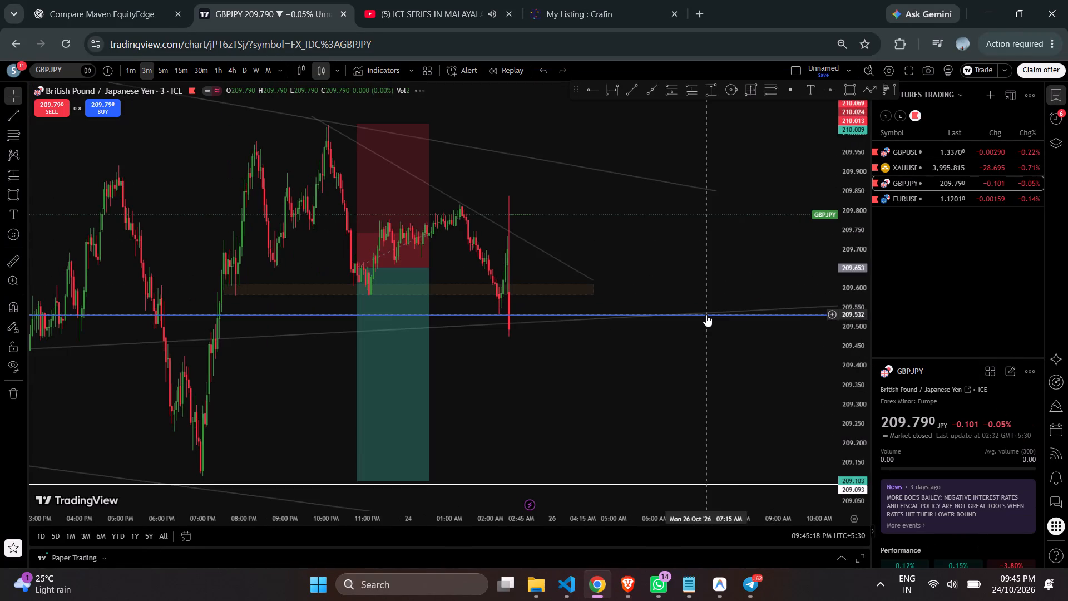
pyautogui.moveTo(845, 186); pyautogui.dragTo(850, 380)
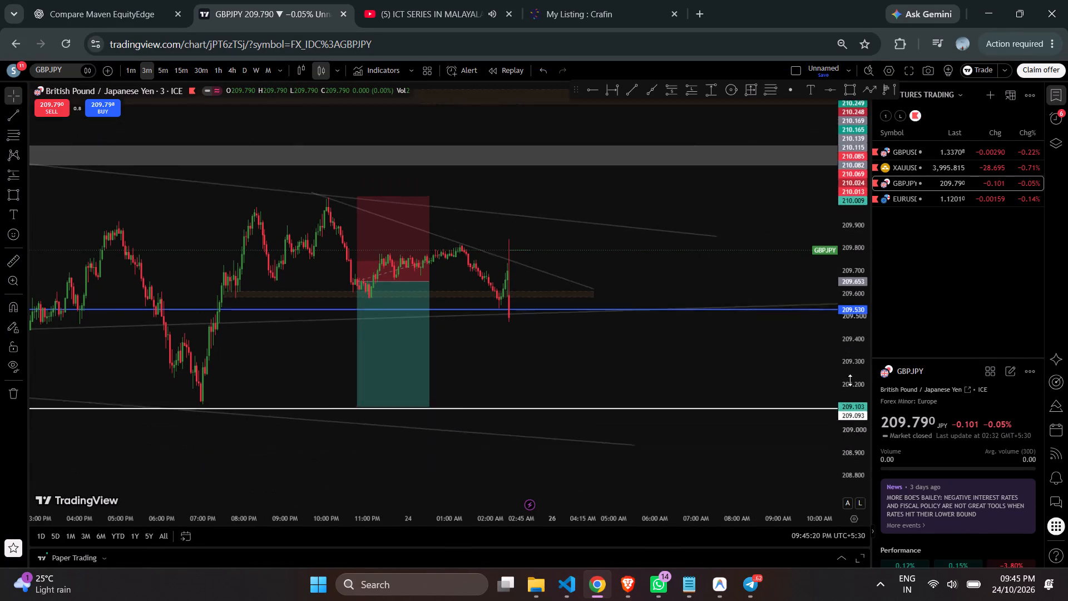
pyautogui.moveTo(850, 380); pyautogui.dragTo(835, 220)
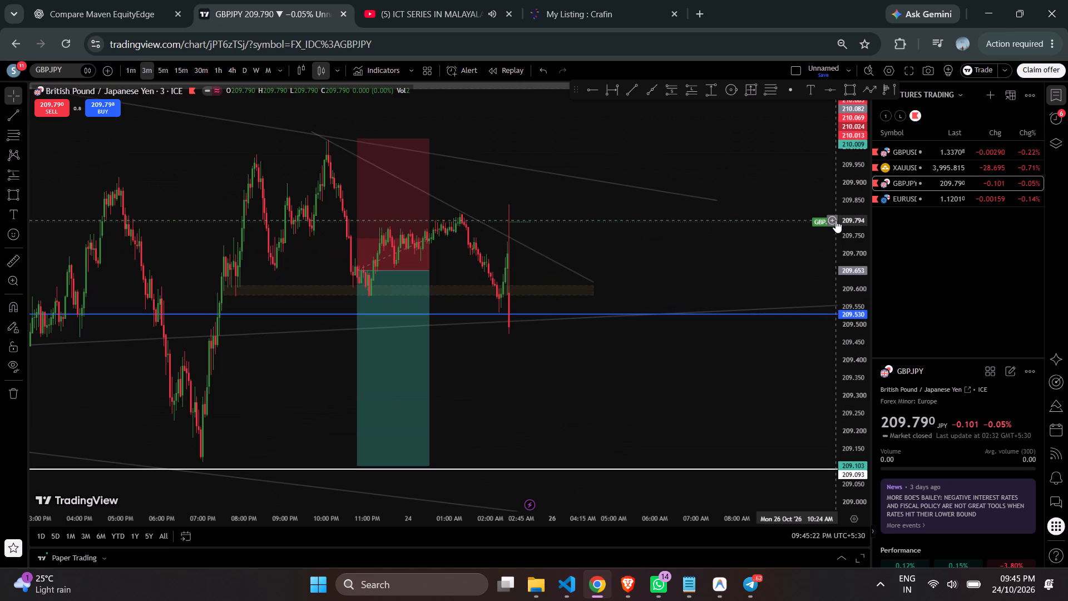
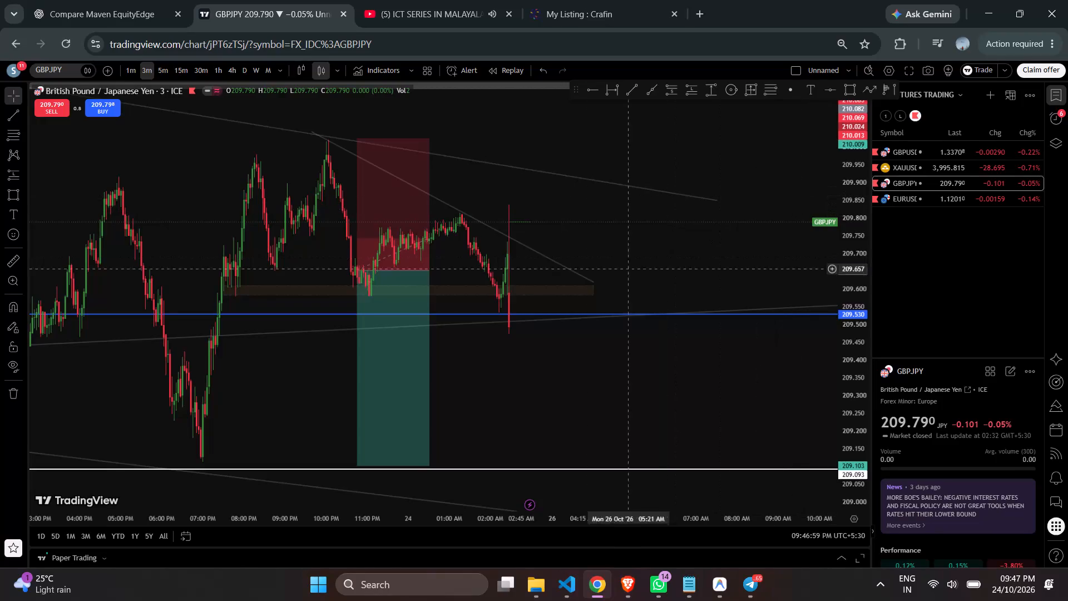
# Shift the GBPJPY support zone rectangle slightly lower so its upper edge sits at about 209.585.
pyautogui.moveTo(553, 294); pyautogui.dragTo(552, 298)
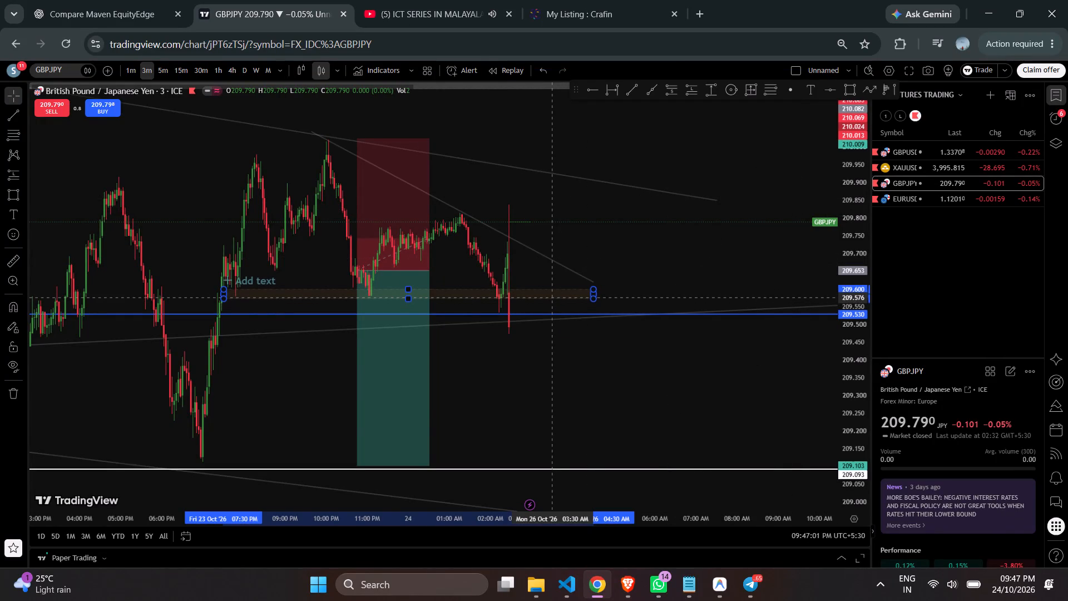
pyautogui.moveTo(552, 298); pyautogui.dragTo(553, 303)
pyautogui.click(553, 303)
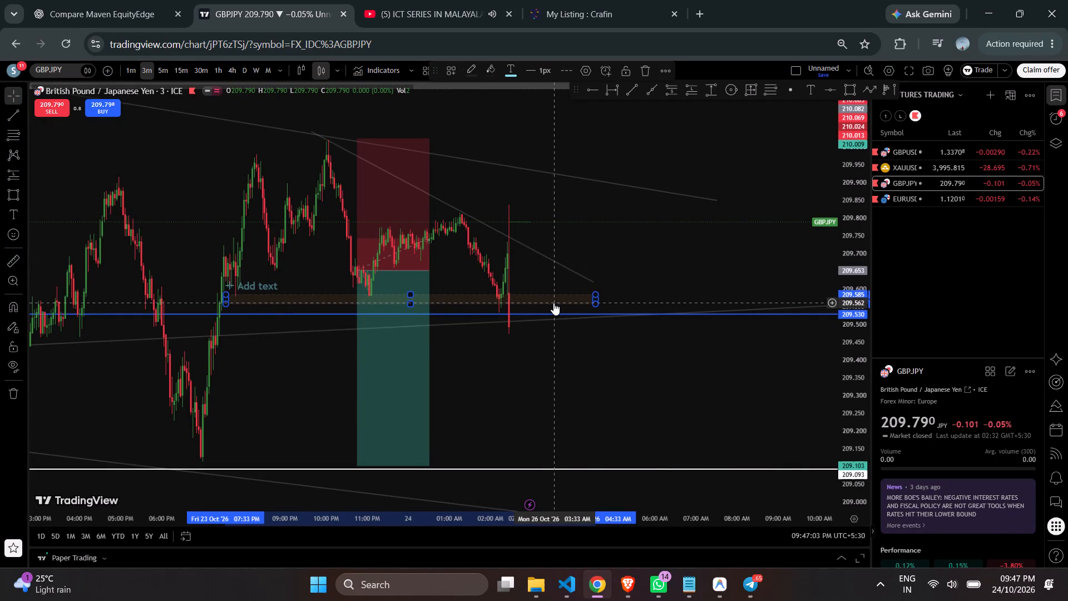
# Move the lower end of the steeper descending GBPJPY trend line down to about 209.596.
pyautogui.moveTo(595, 284); pyautogui.dragTo(599, 291)
pyautogui.click(599, 291)
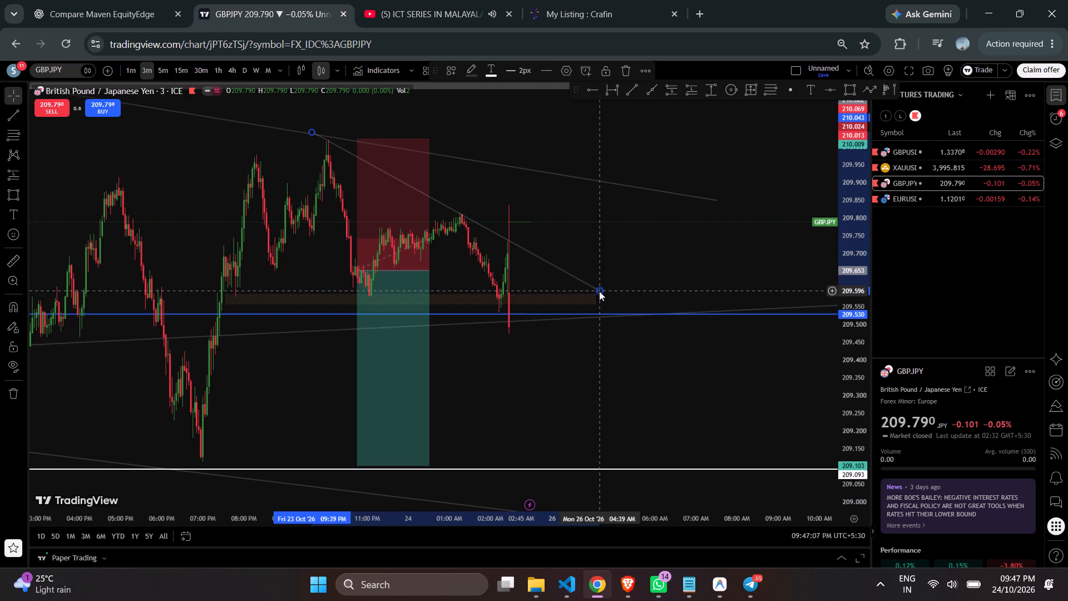
pyautogui.click(649, 274)
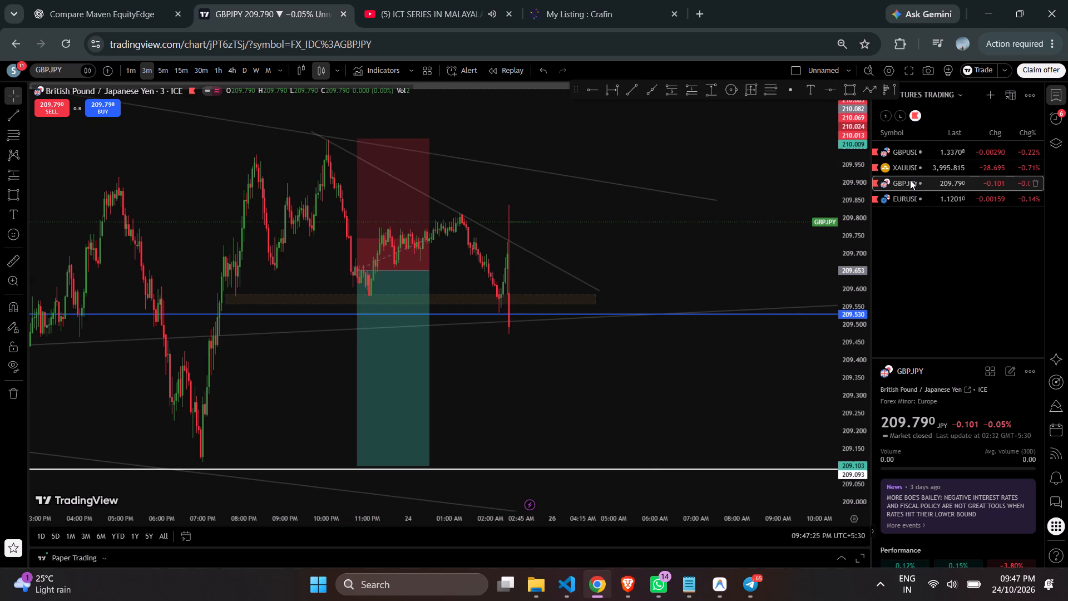
# Switch the chart to XAUUSD from the watchlist.
pyautogui.click(913, 161)
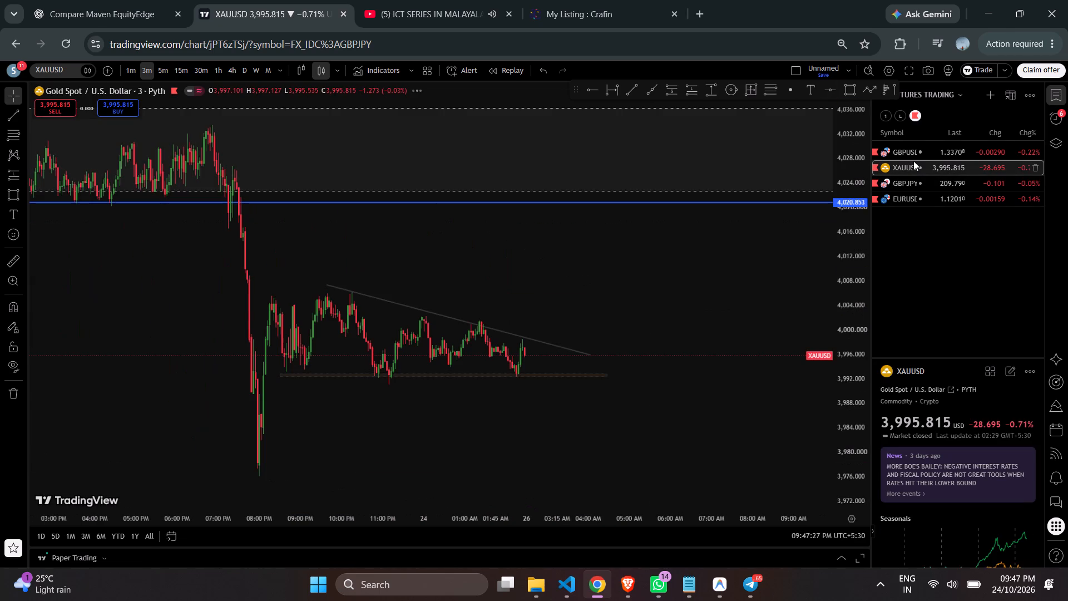